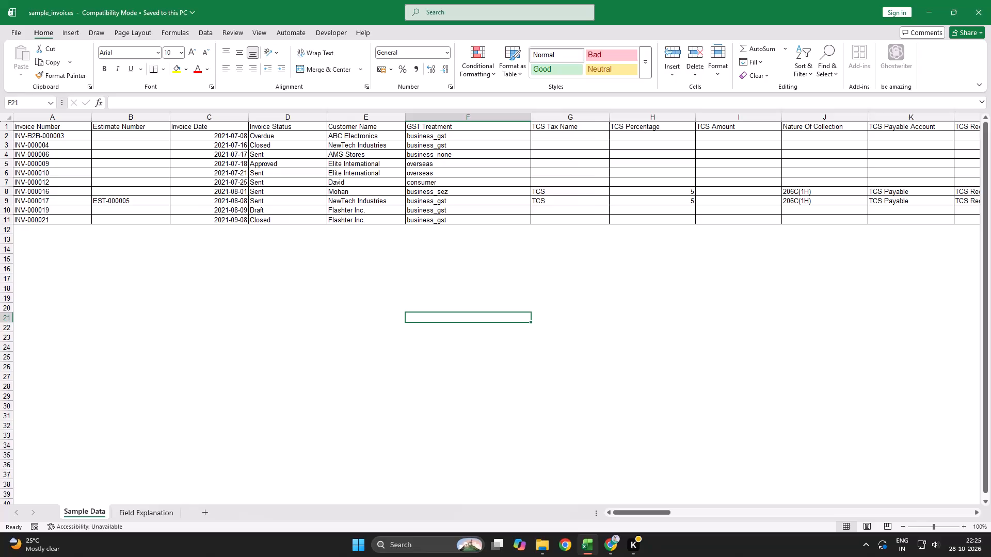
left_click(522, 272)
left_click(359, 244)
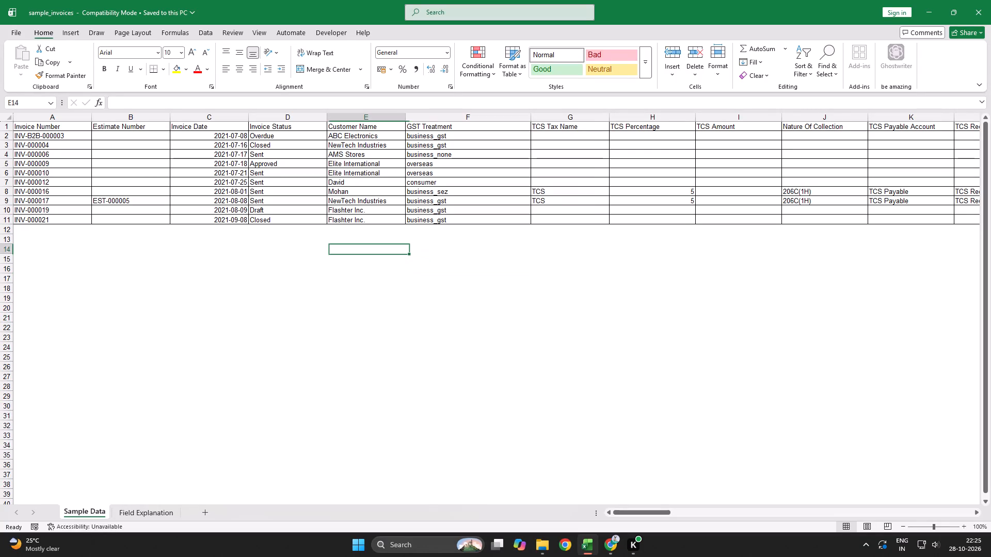
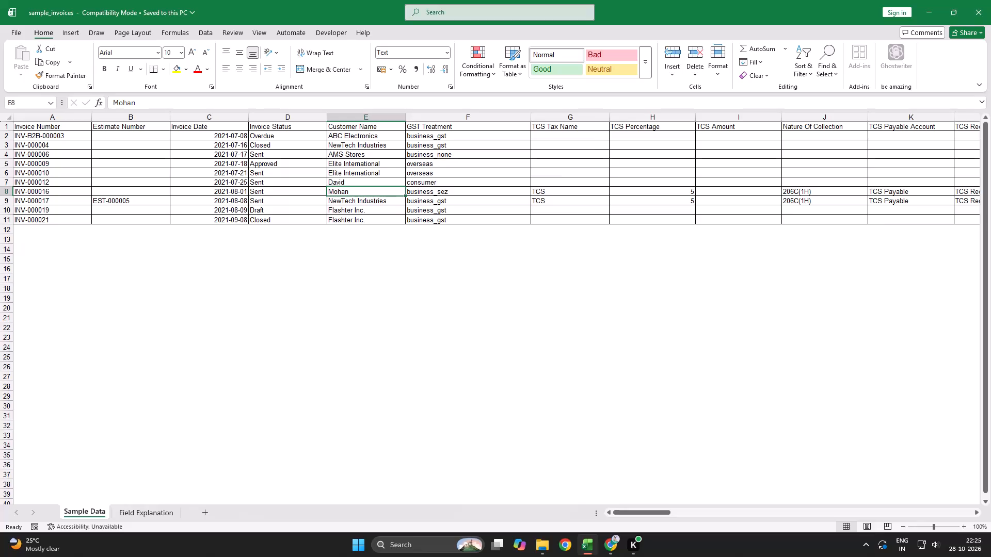
Examine the Sample Data columns across the row of invoice INV-000004, from Invoice Number through the item tax fields.
key("Left")
key("Left")
key("Left")
key("Left")
key("Left")
key("Left")
key("Left")
key("Left")
key("Left")
key("Left")
key("Left")
key("Left")
key("Left")
key("Left")
key("Left")
key("Left")
key("Left")
key("Left")
key("Left")
key("Left")
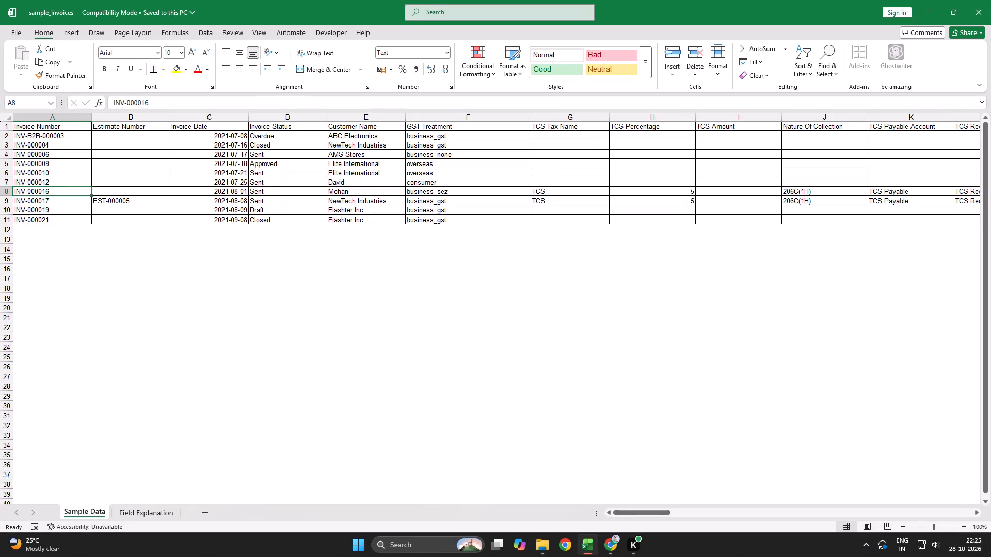
key("Up")
key("Up")
key("Up")
key("Up")
key("Up")
key("Up")
key("Up")
key("Down")
key("Down")
key("Down")
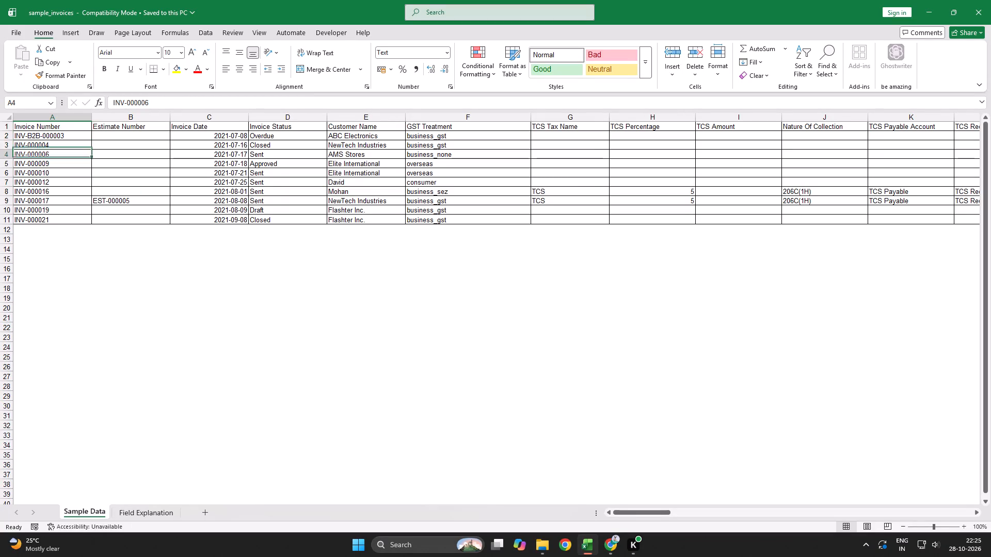
key("Up")
key("shift+Right")
key("shift+Right")
key("shift+Right")
key("shift+Right")
key("shift+Right")
key("shift+Right")
key("shift+Right")
key("shift+Right")
key("shift+Right")
key("shift+Right")
key("shift+Right")
key("shift+Right")
key("shift+Right")
key("shift+Right")
key("shift+Right")
key("shift+Right")
key("shift+Right")
key("shift+Right")
key("shift+Right")
key("shift+Right")
key("shift+Right")
key("shift+Right")
key("shift+Right")
key("shift+Right")
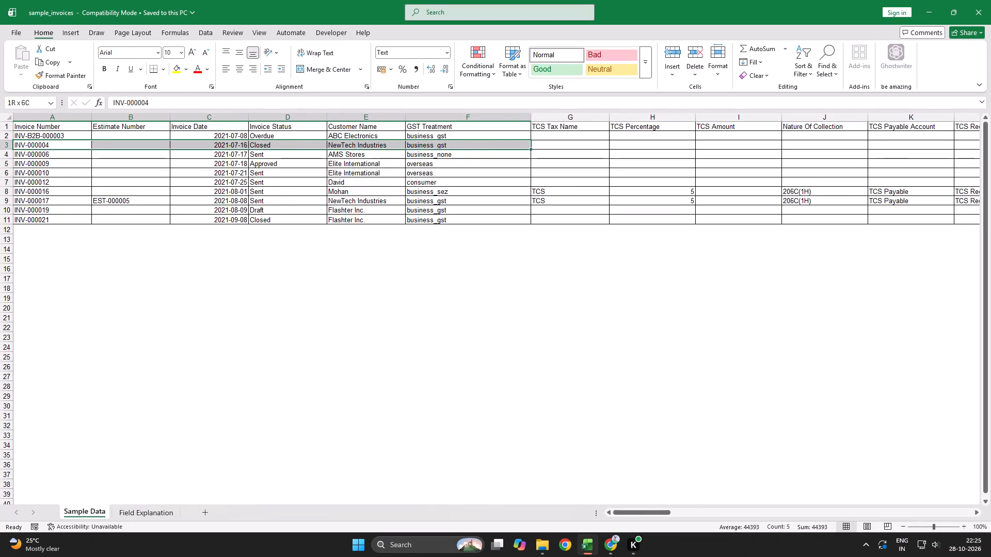
key("shift+Right")
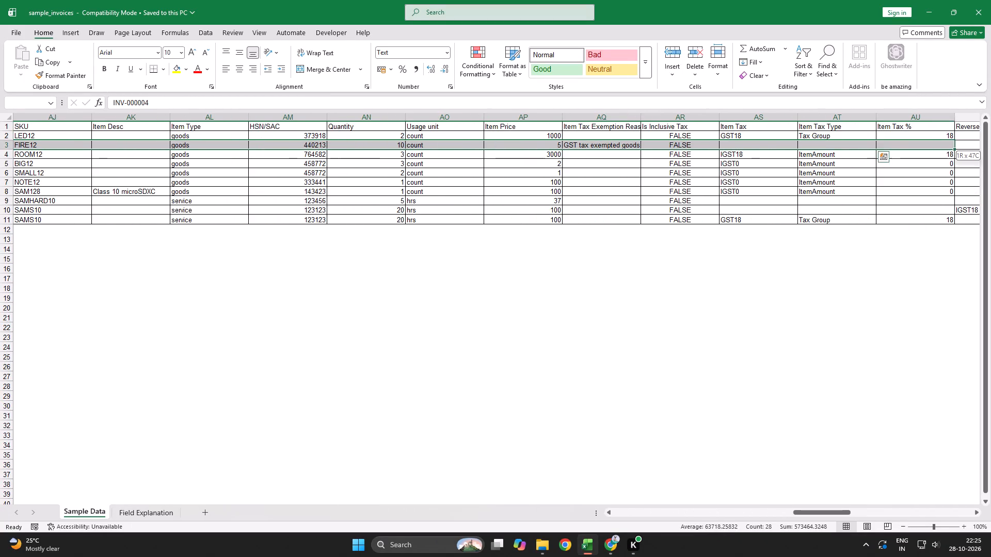
key("Left")
key("Left")
key("Left")
key("Left")
key("Left")
key("Left")
key("Left")
key("Left")
key("Left")
key("Left")
key("Left")
key("Left")
key("Left")
key("Left")
key("Right")
key("Left")
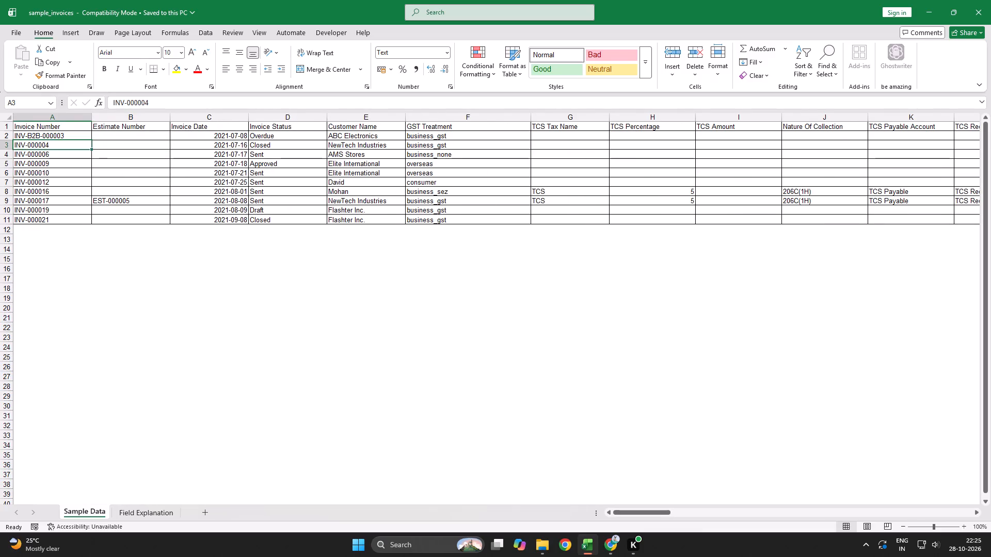
key("Down")
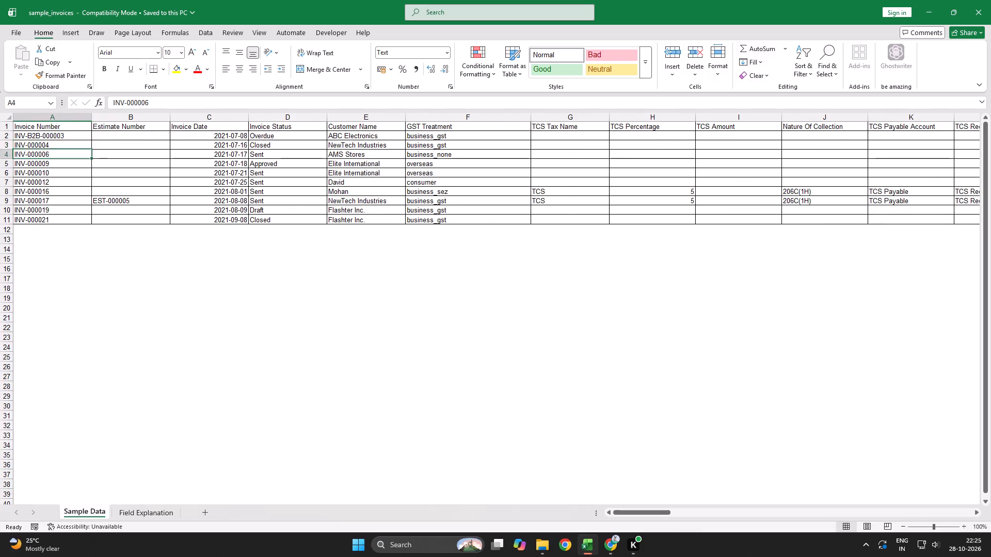
key("Up")
key("Down")
key("Up")
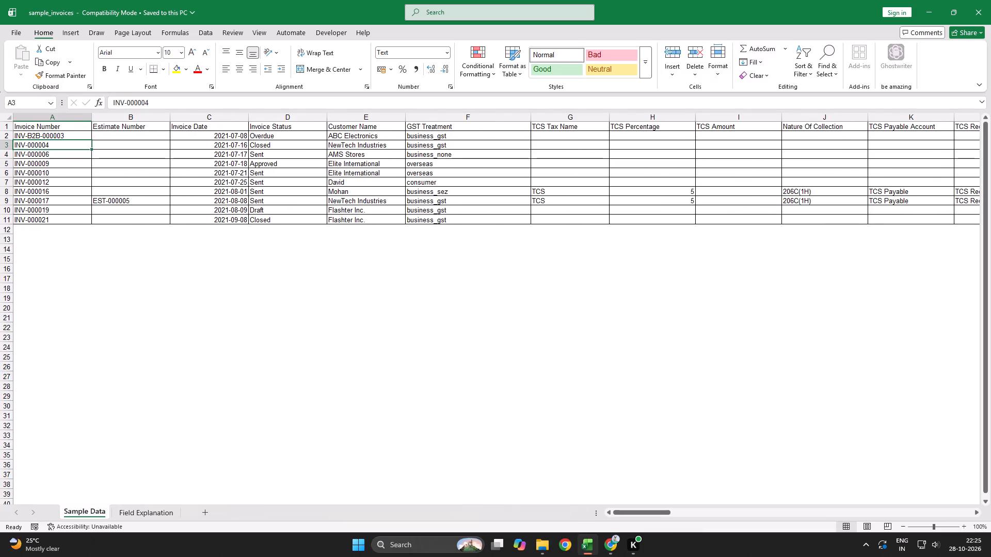
Switch to File Explorer and open the Client folder inside Ai Accountant in My Drive on the I: Google Drive.
key("alt+Tab")
key("alt+Right")
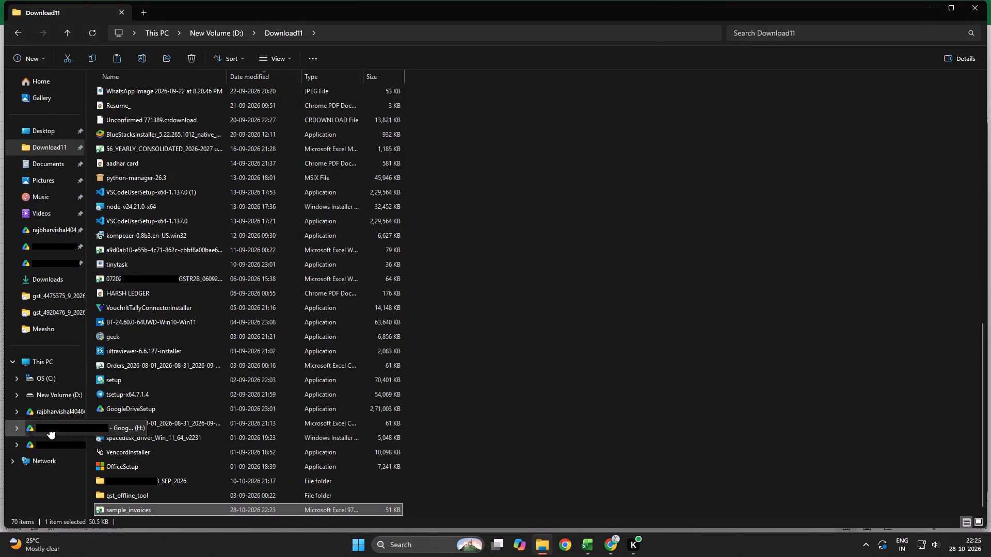
left_click(53, 446)
double_click(124, 90)
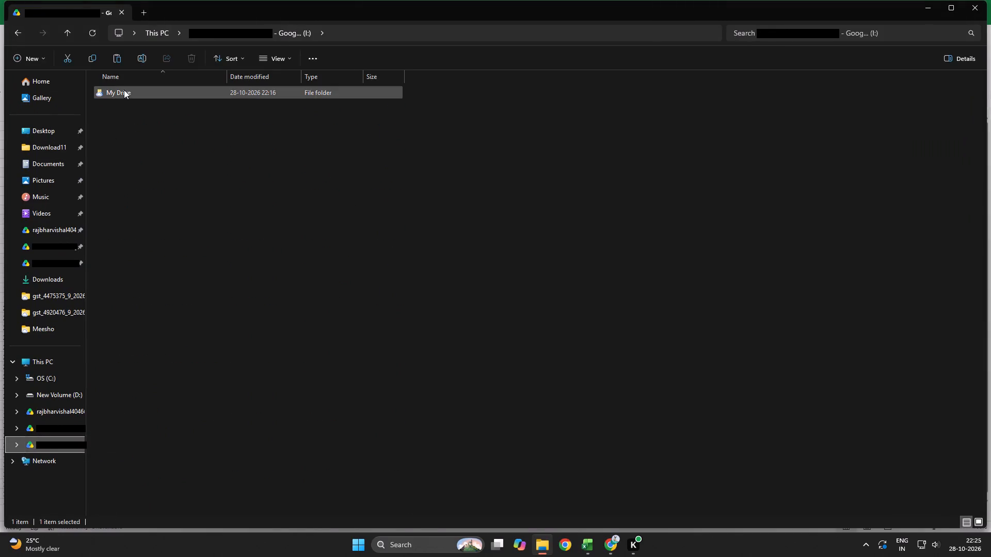
double_click(124, 102)
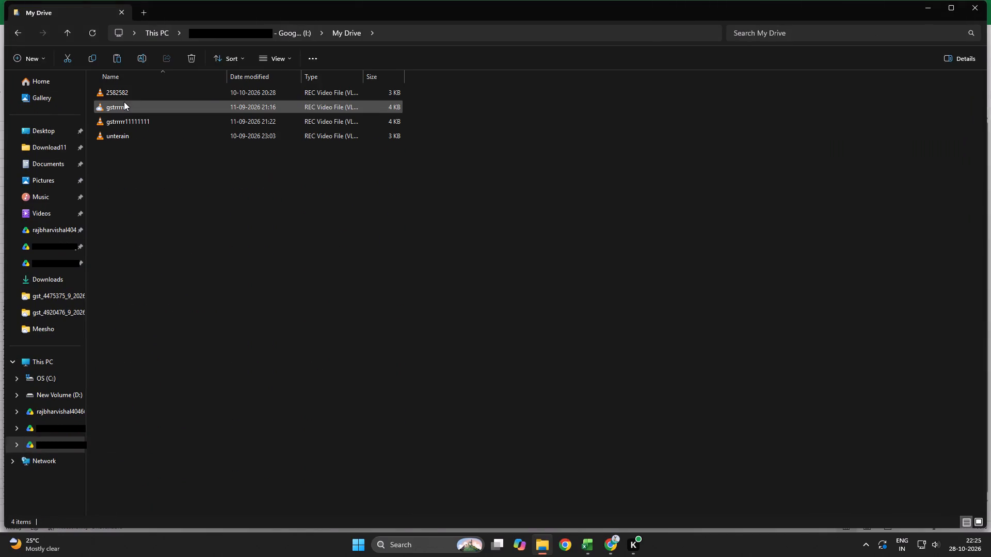
key("Down")
key("Up")
key("alt+Up")
key("Up")
key("Return")
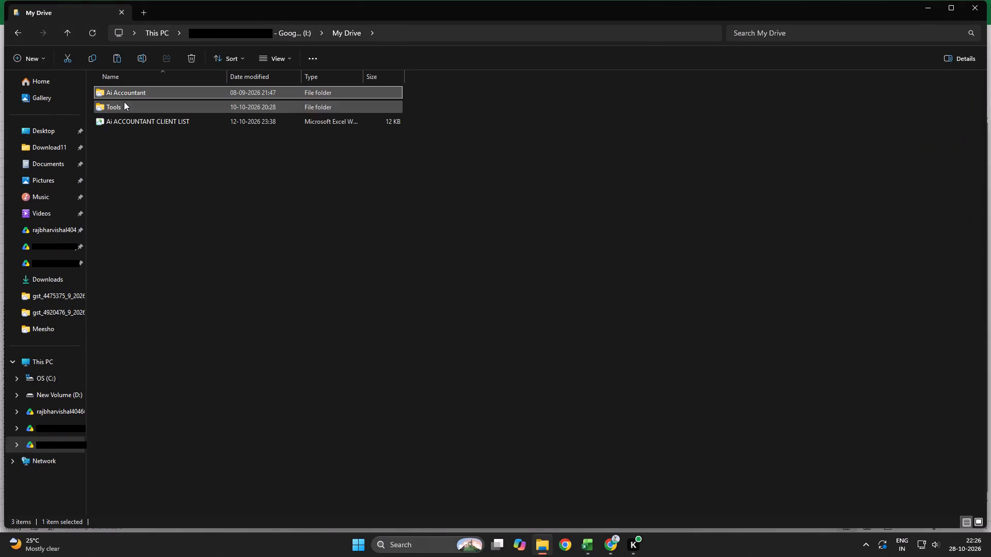
key("Down")
key("Return")
key("Down")
key("Down")
key("Up")
key("Return")
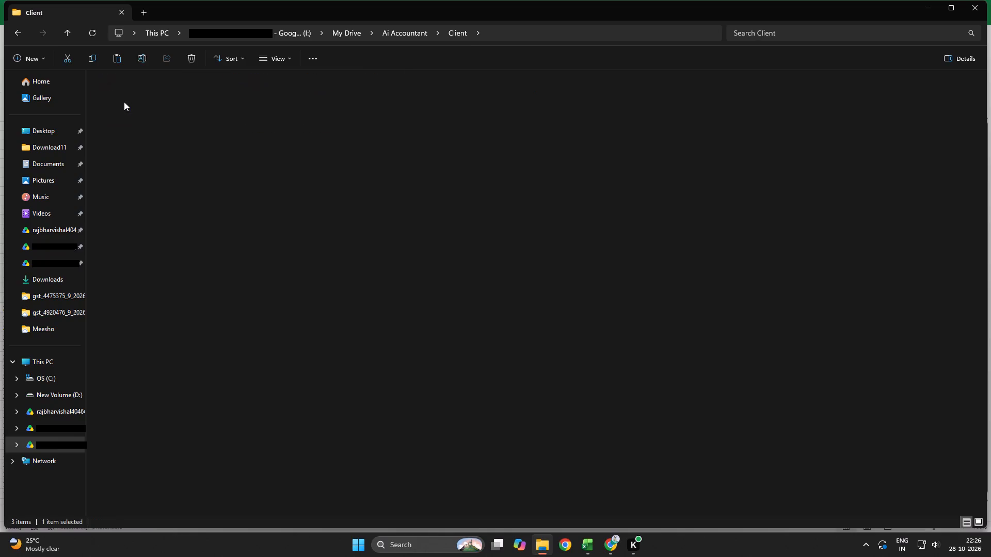
Open the SEP 2026 workbook from the Meesho folder under Shrisha Trends, GSTR-1, SEP 2026.
key("Down")
key("Return")
key("Down")
key("Return")
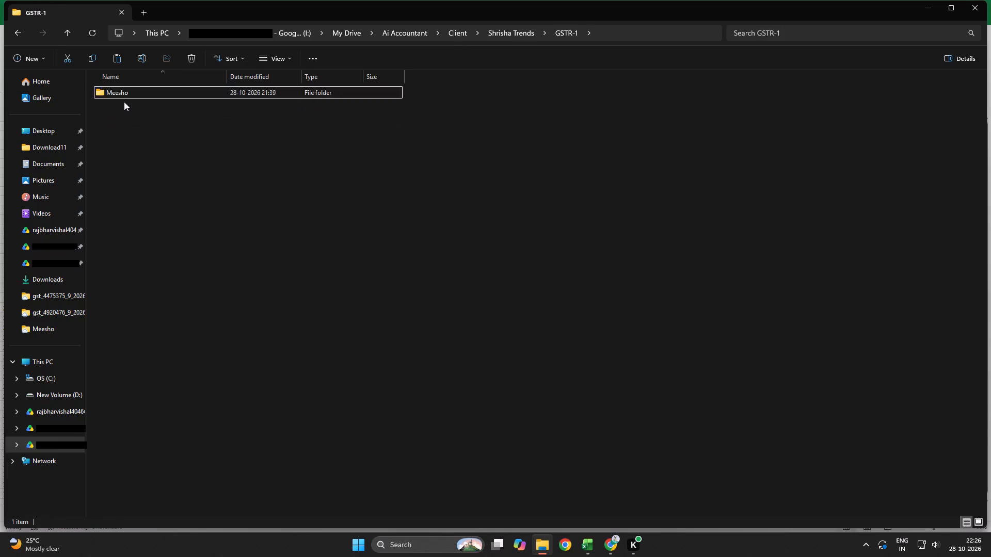
key("Down")
key("Return")
key("Down")
key("Up")
key("Down")
key("Down")
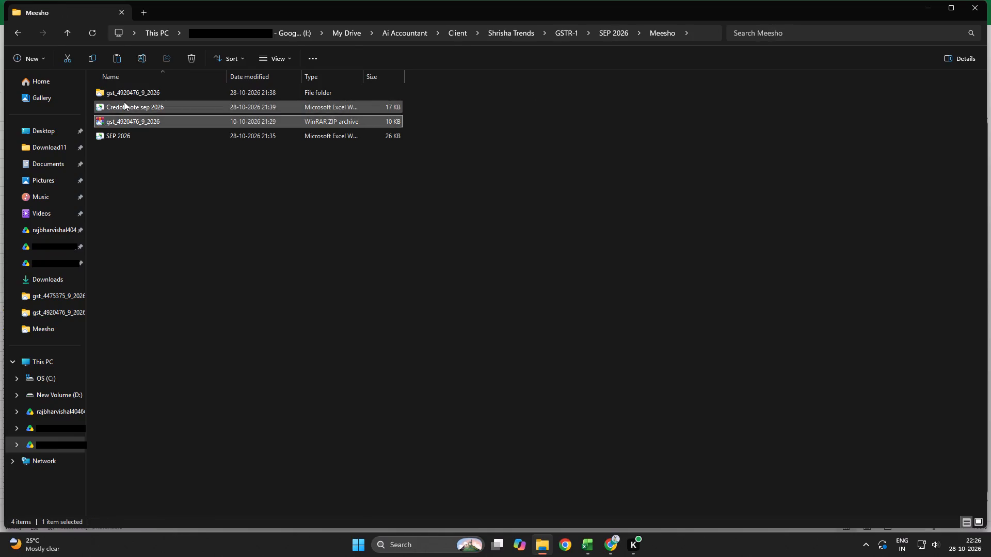
key("Down")
key("Return")
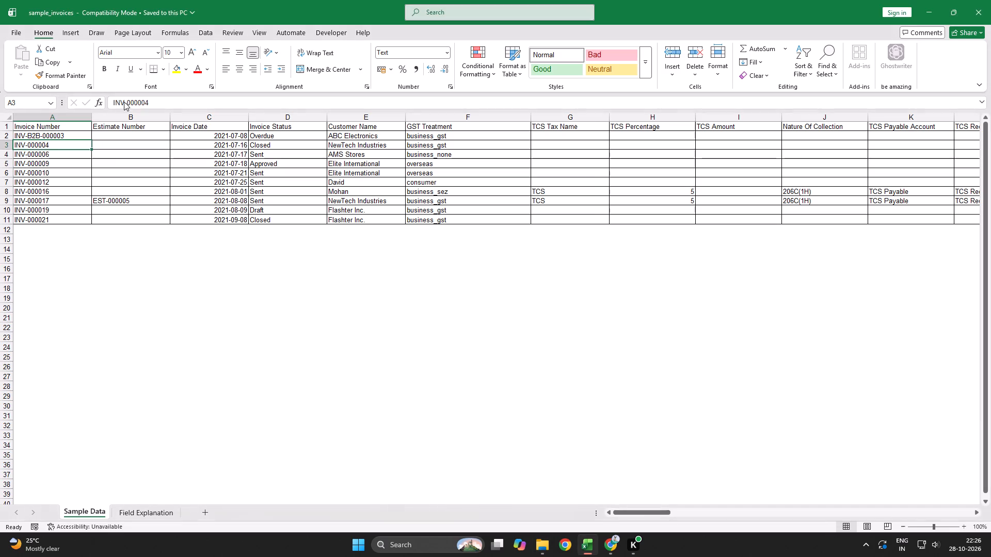
Copy invoice numbers 1 to 4 from cells C3 to C6 of the SEP 2026 workbook.
key("Down")
key("Up")
key("Up")
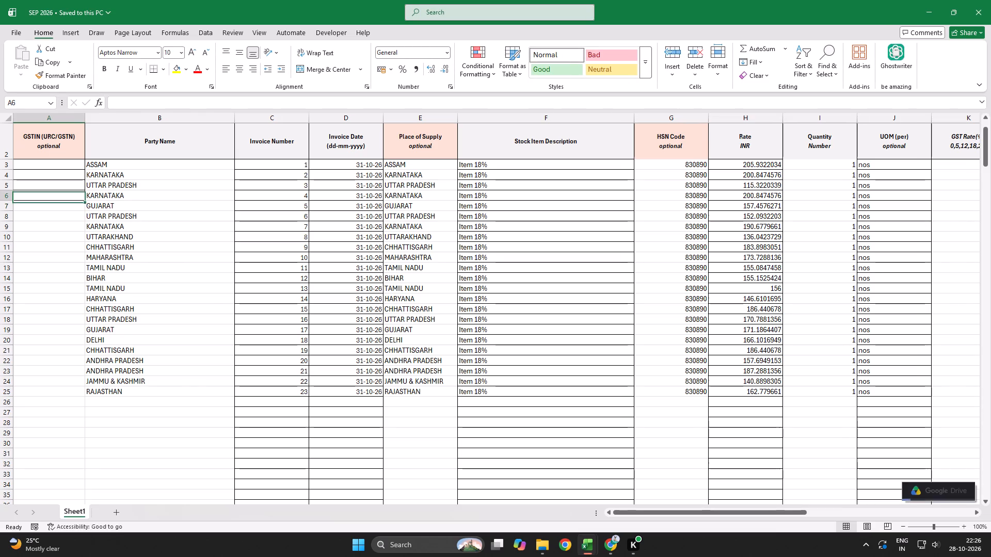
key("Right")
key("Up")
key("Up")
key("Up")
key("Right")
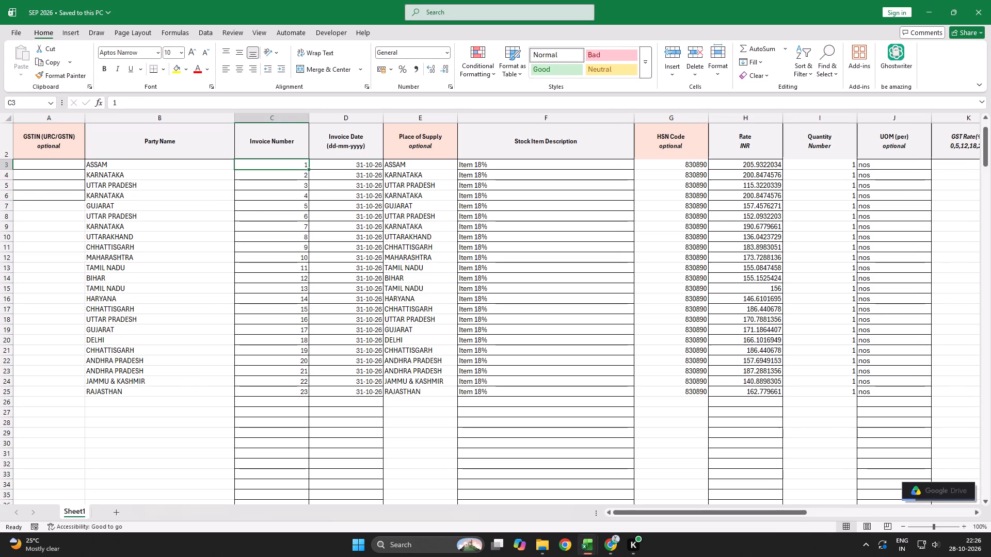
key("shift+Down")
key("shift+Down")
key("shift+Down")
key("ctrl+c")
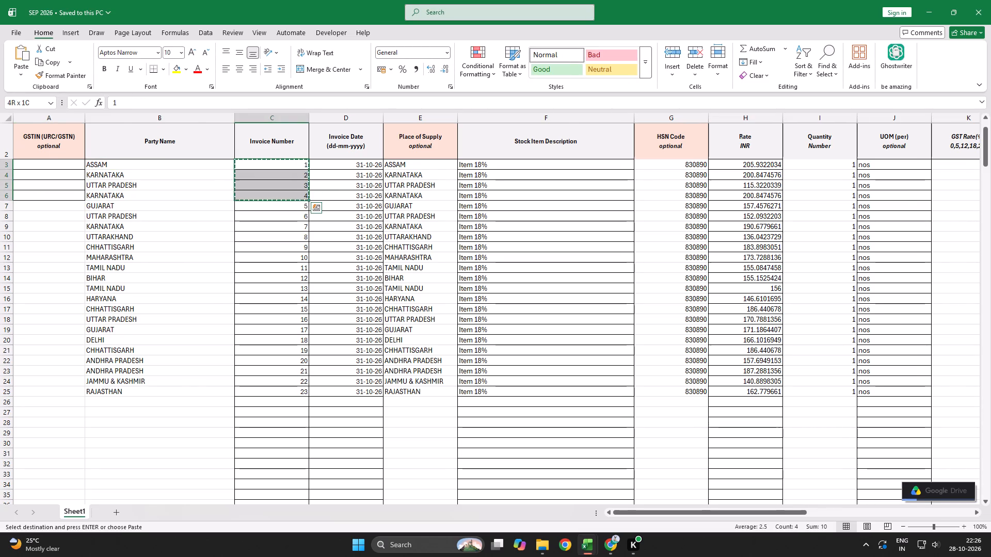
Paste the copied invoice numbers into the Invoice Number column of sample_invoices, starting at cell A3.
key("alt+Tab")
key("Down")
key("Up")
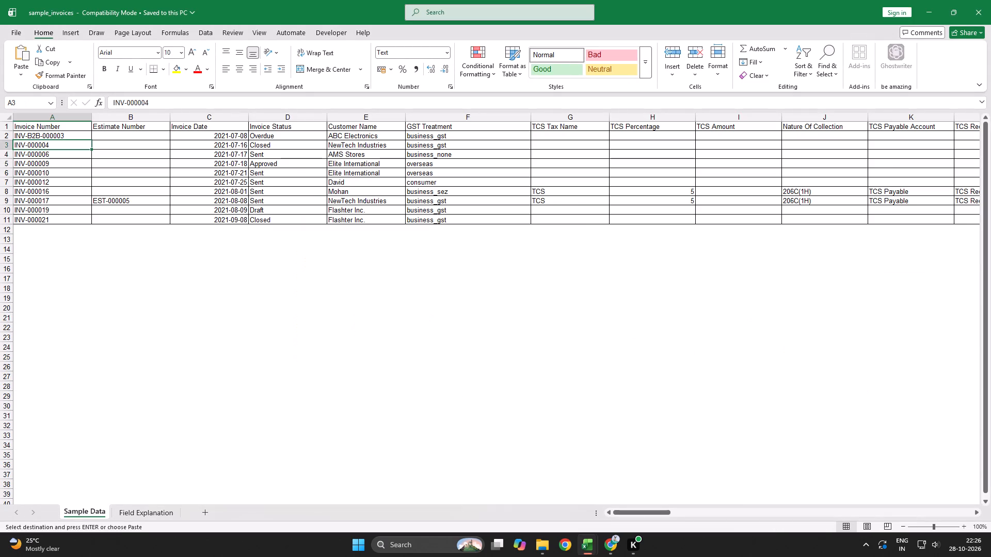
key("ctrl+v")
key("Down")
key("Up")
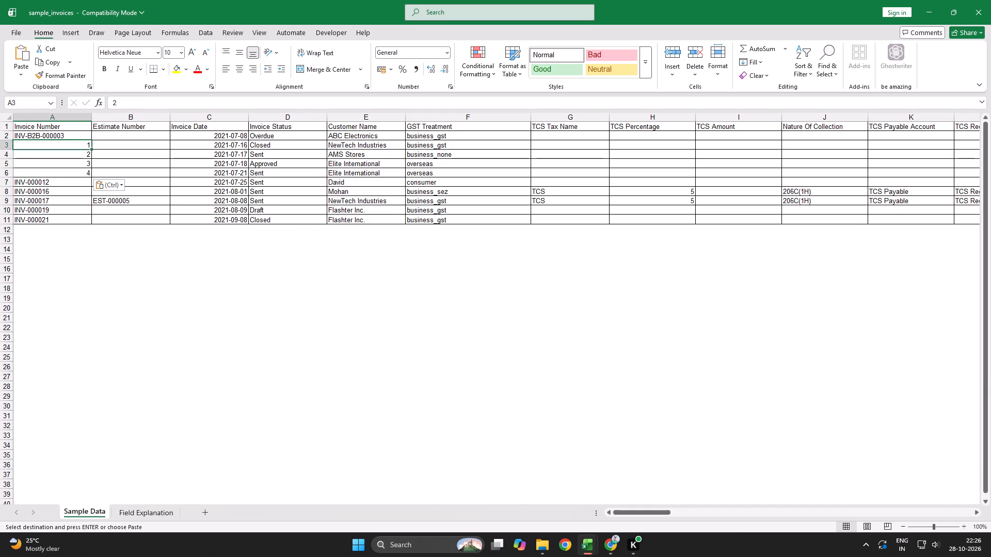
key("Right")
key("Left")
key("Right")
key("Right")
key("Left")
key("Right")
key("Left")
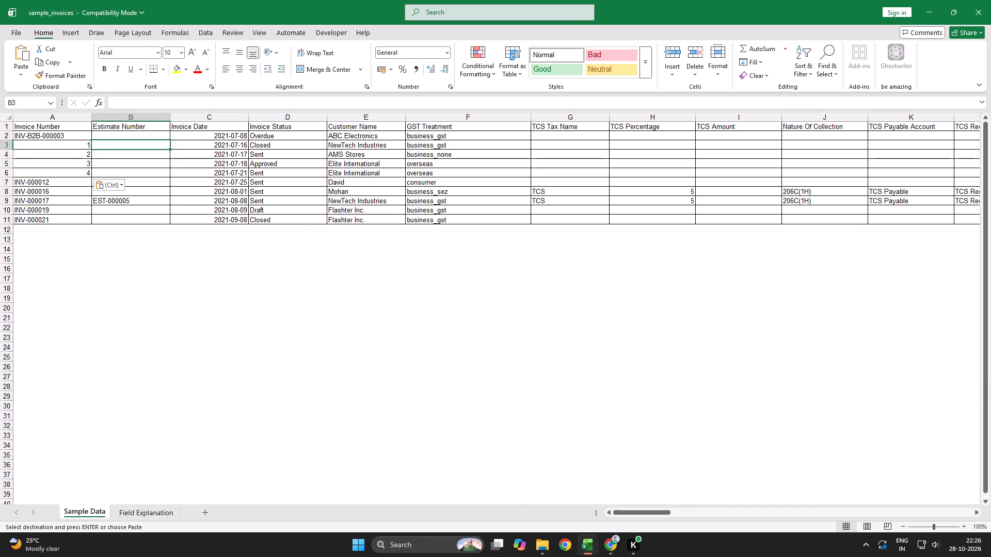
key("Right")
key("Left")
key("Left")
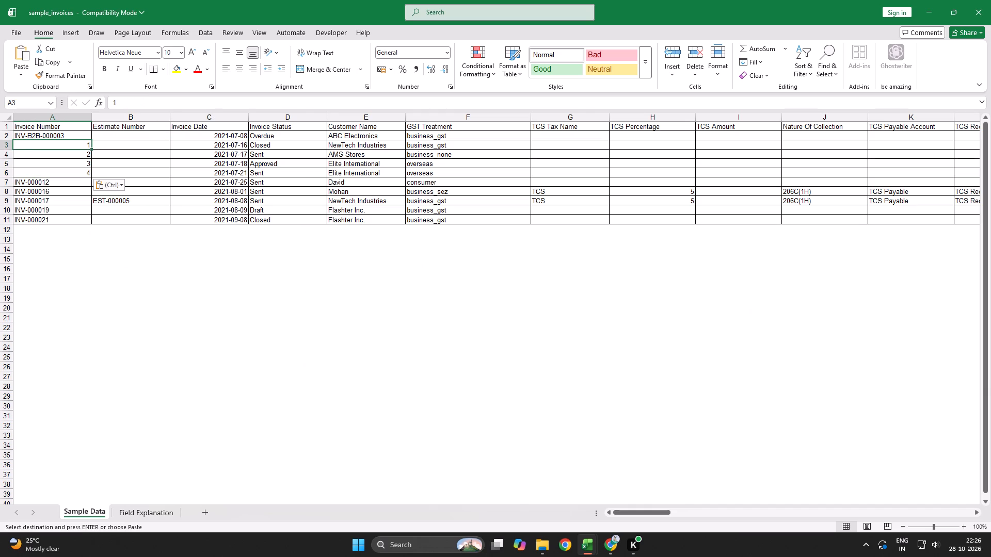
Check the allowed values for Invoice Status on the Field Explanation sheet.
key("ctrl+Page_Down")
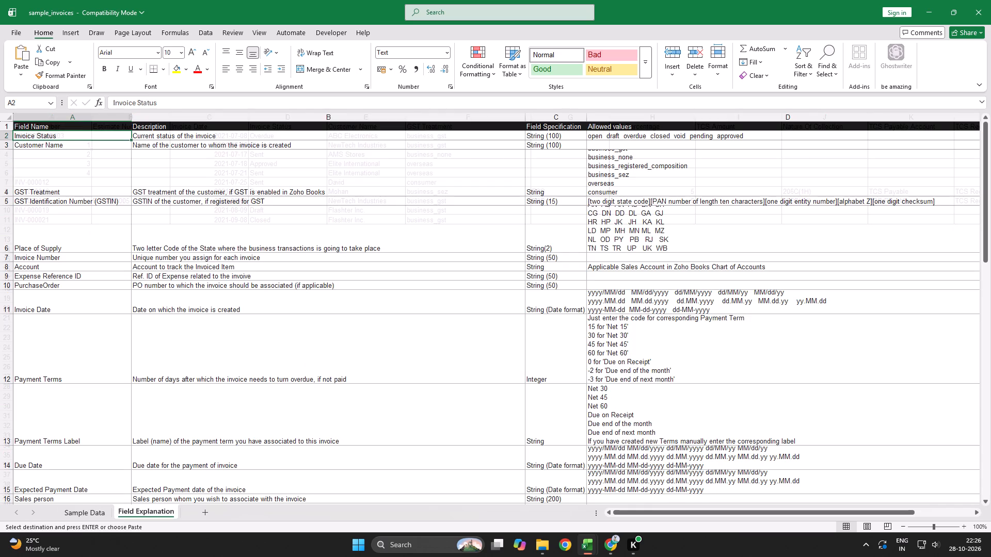
left_click(87, 158)
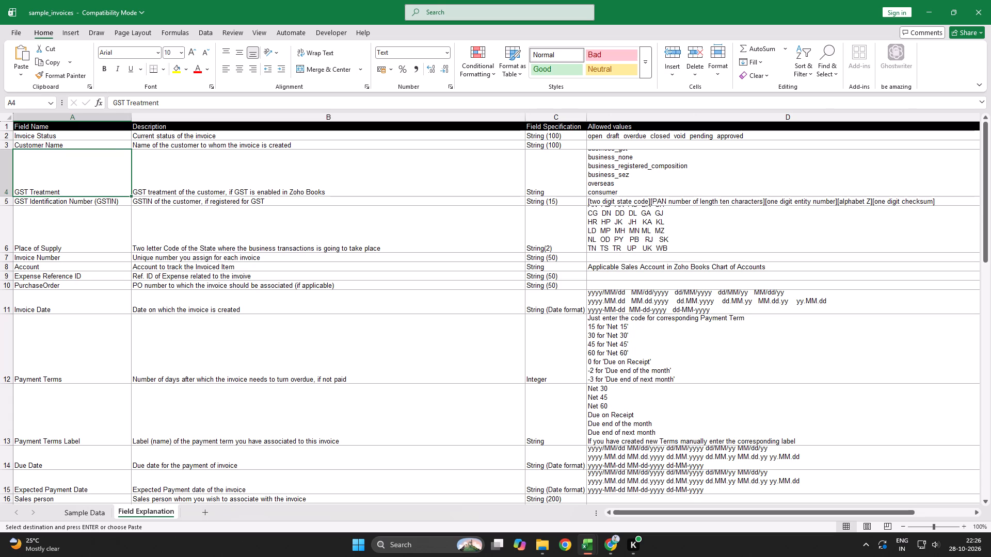
left_click(617, 137)
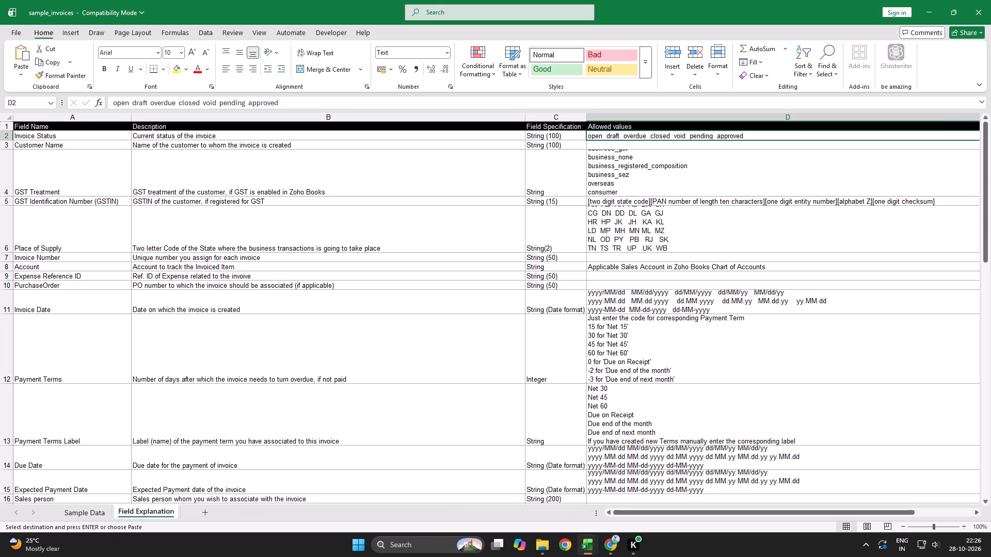
Close the Chrome window with the Zoho Books invoice import and return to the SEP 2026 workbook.
key("alt+Tab")
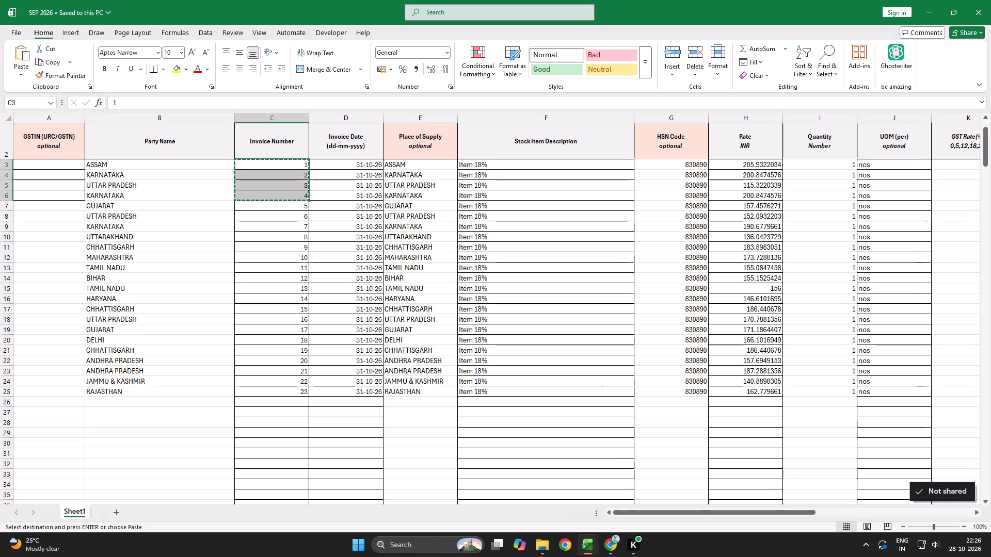
key("alt+Tab")
key("alt+Tab")
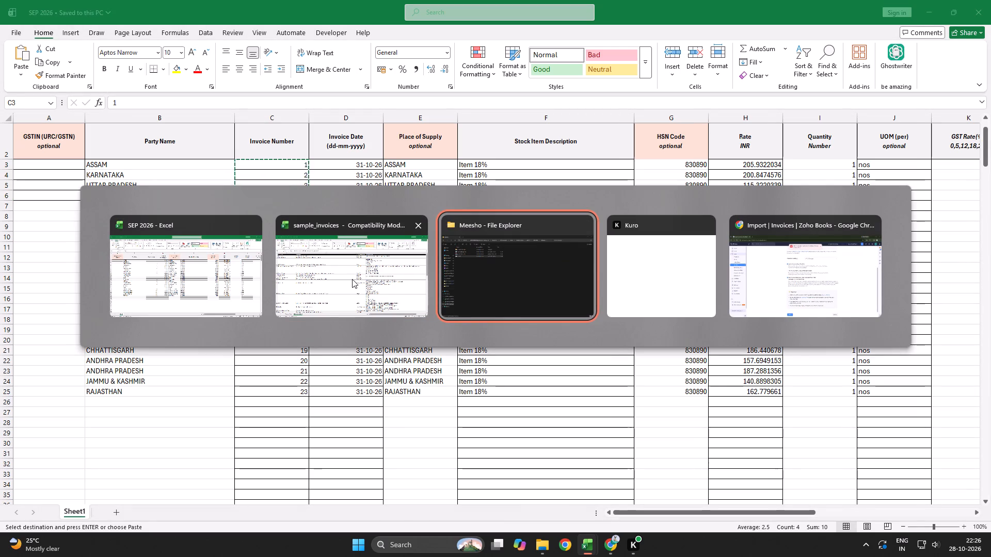
left_click(222, 263, "alt")
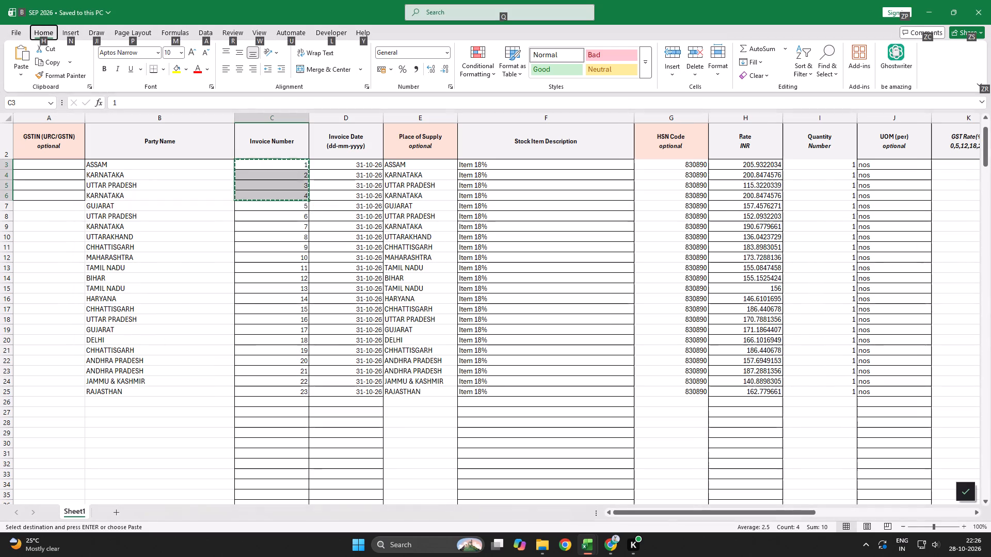
left_click(151, 218)
left_click(277, 184)
key("alt+Tab")
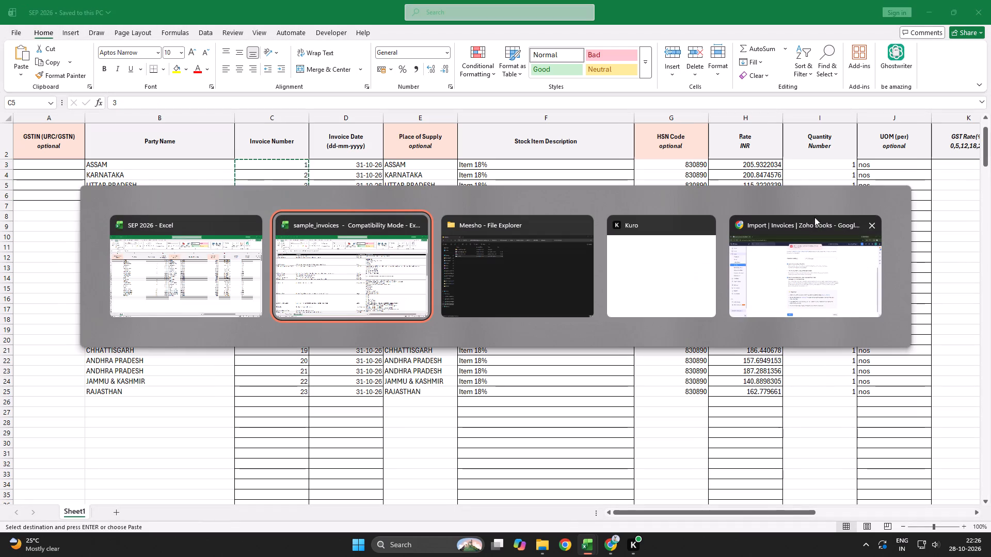
left_click(870, 225, "alt")
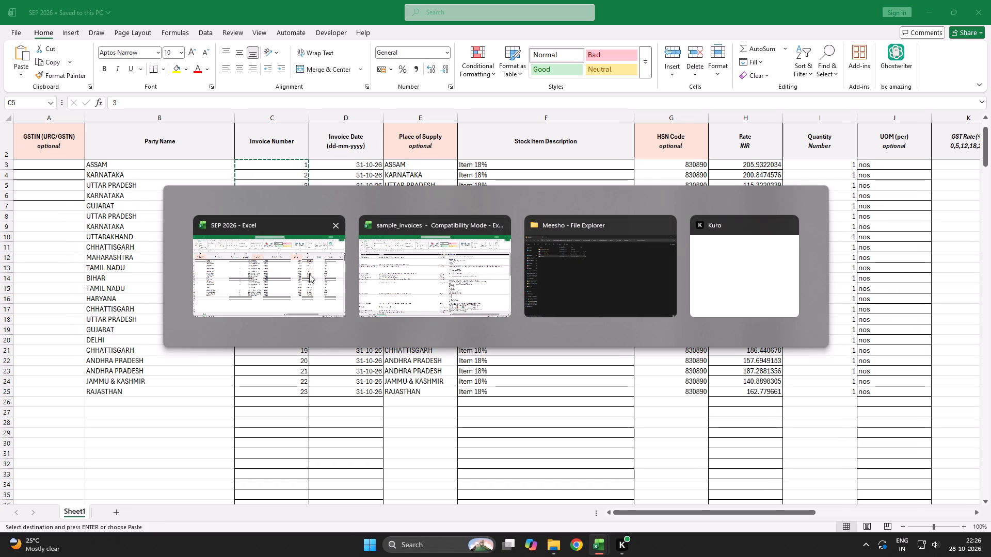
left_click(309, 274, "alt")
Switch to the Sample Data sheet of the sample_invoices workbook.
left_click(139, 192)
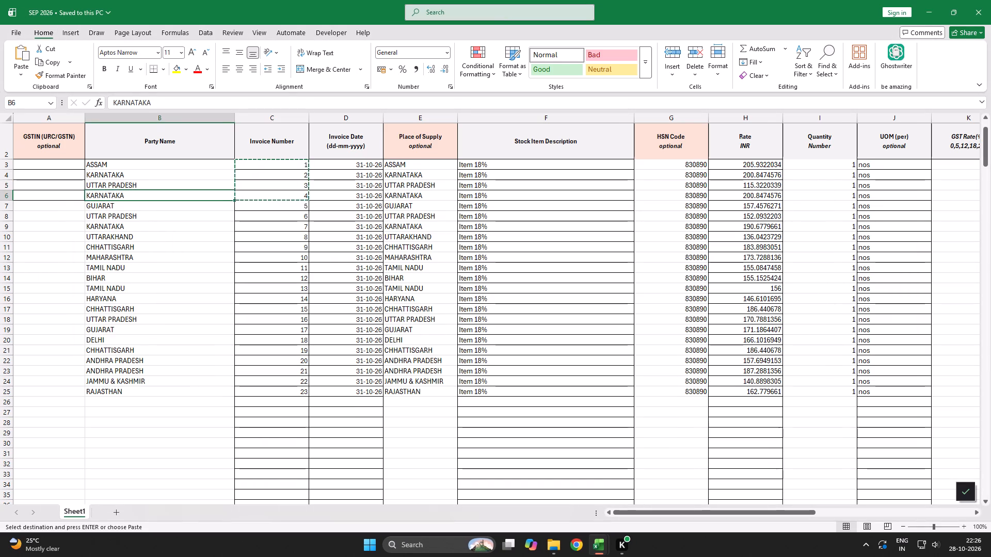
left_click(263, 186)
key("alt+Tab")
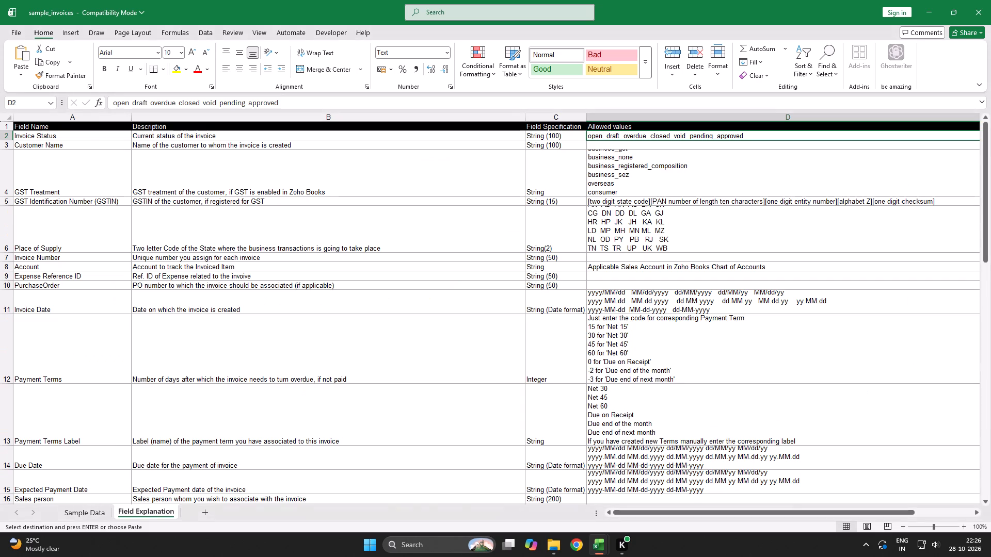
key("ctrl+Page_Up")
key("Down")
key("Down")
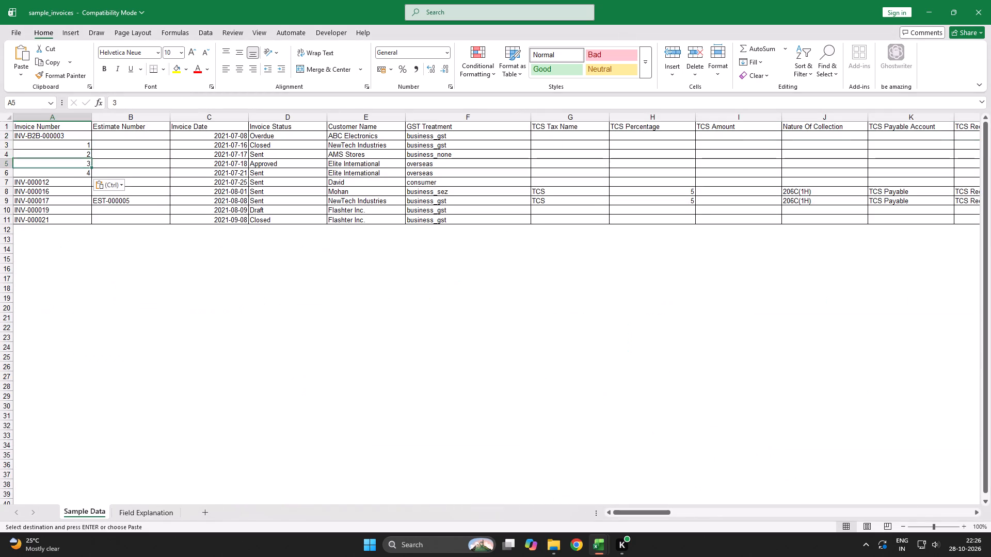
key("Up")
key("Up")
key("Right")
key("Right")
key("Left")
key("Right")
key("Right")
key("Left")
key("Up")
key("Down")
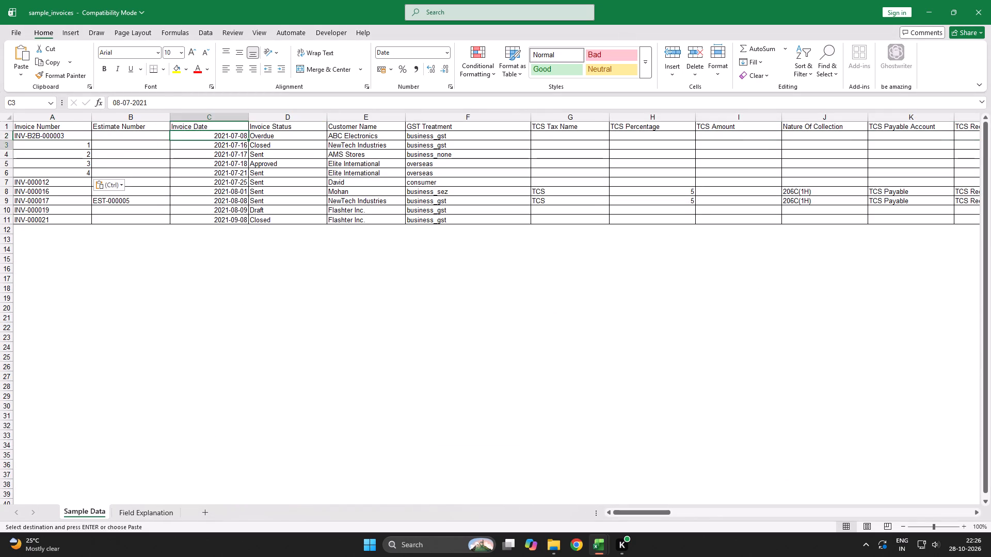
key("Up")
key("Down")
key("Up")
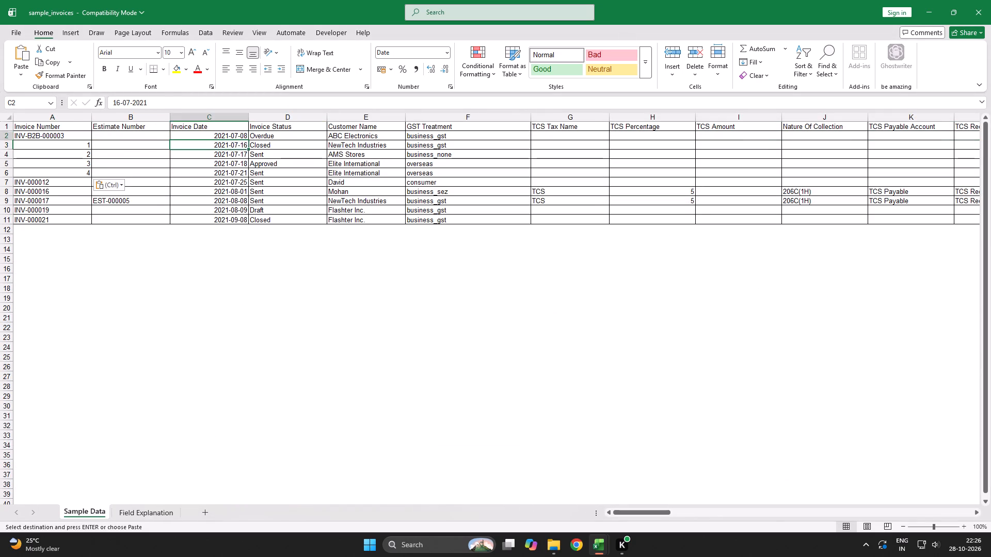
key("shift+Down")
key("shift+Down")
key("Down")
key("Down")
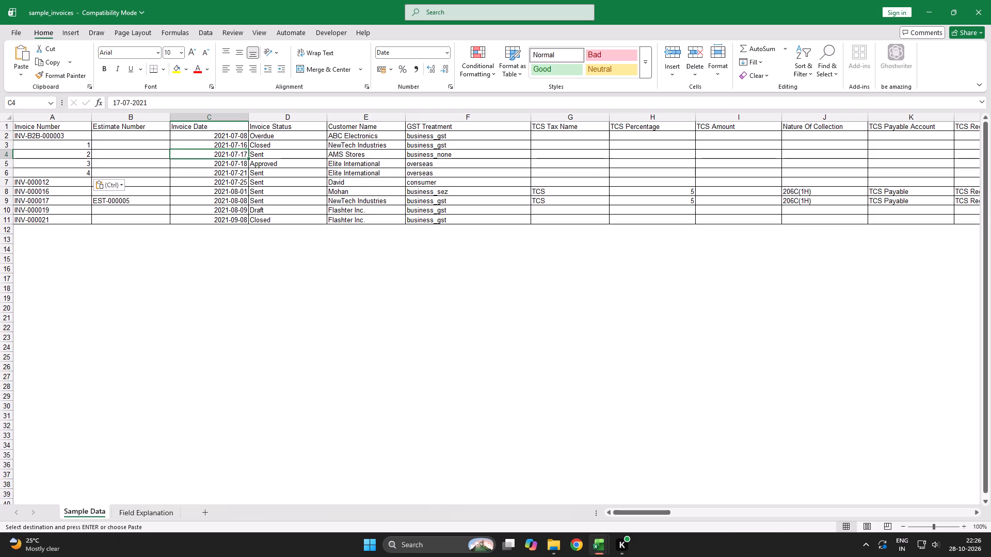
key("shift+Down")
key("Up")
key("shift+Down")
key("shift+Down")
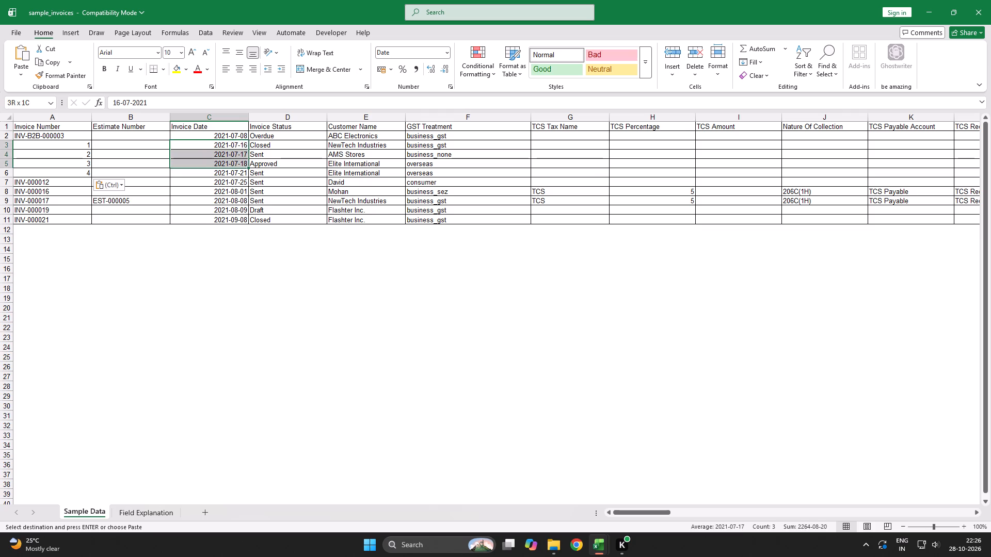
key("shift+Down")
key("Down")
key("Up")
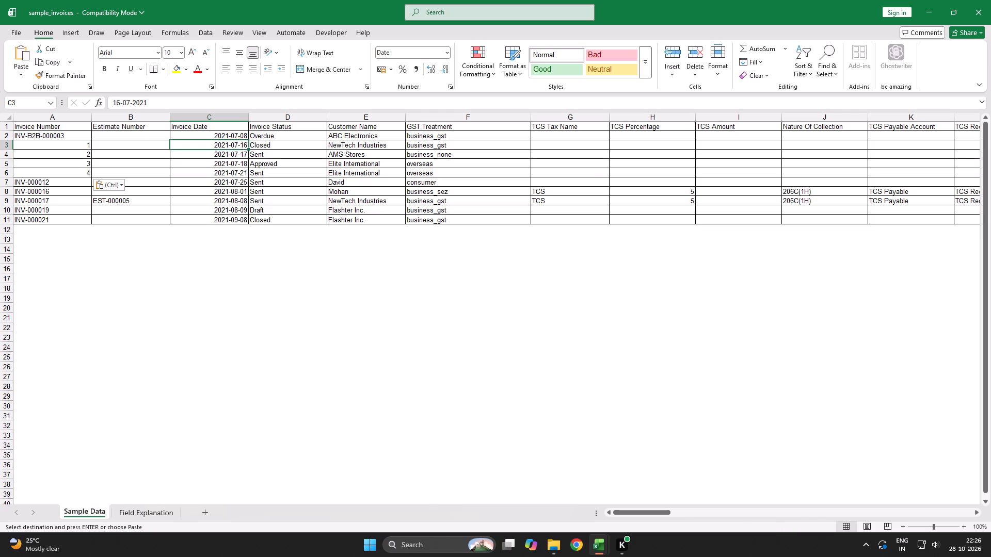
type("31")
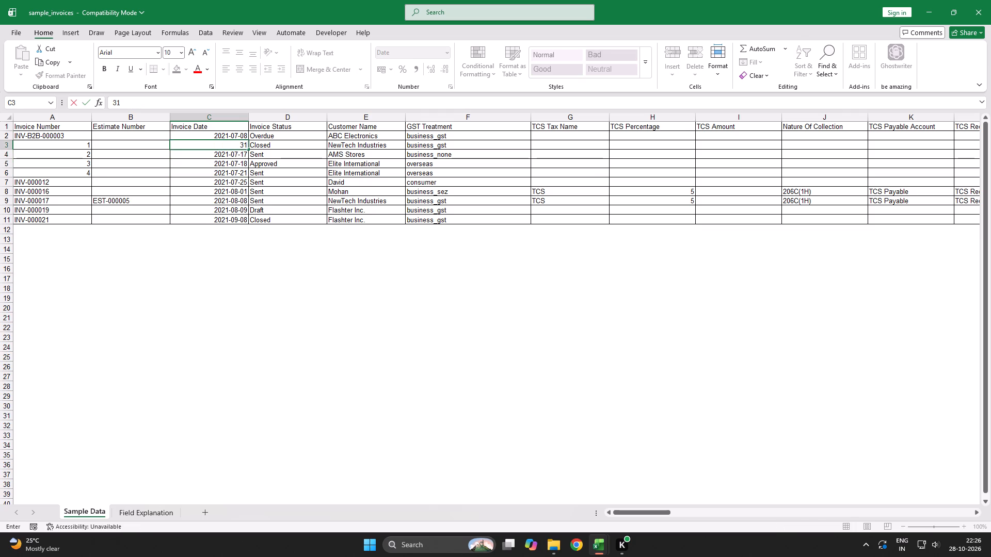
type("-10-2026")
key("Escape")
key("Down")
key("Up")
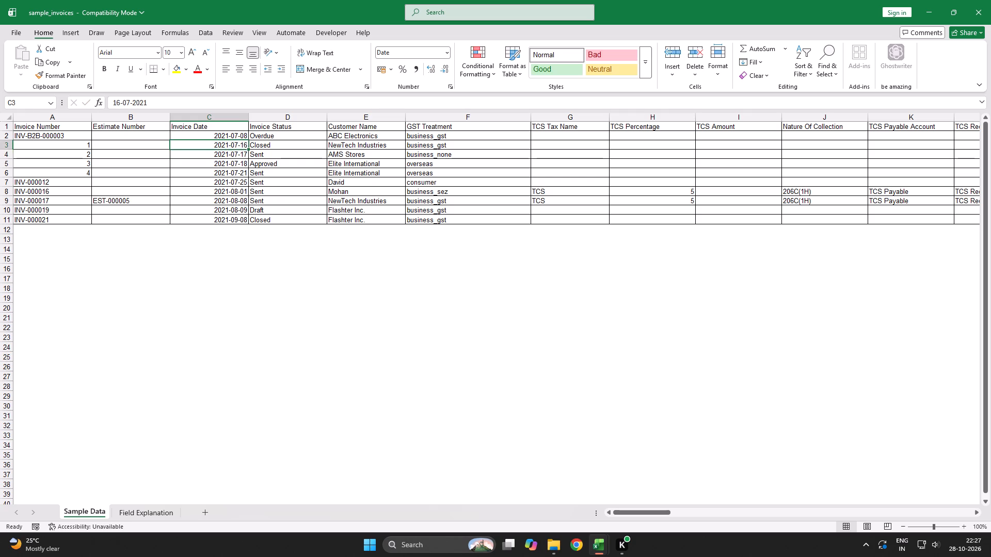
Enter 2026-10-31 as the Invoice Date in cell C3.
key("3")
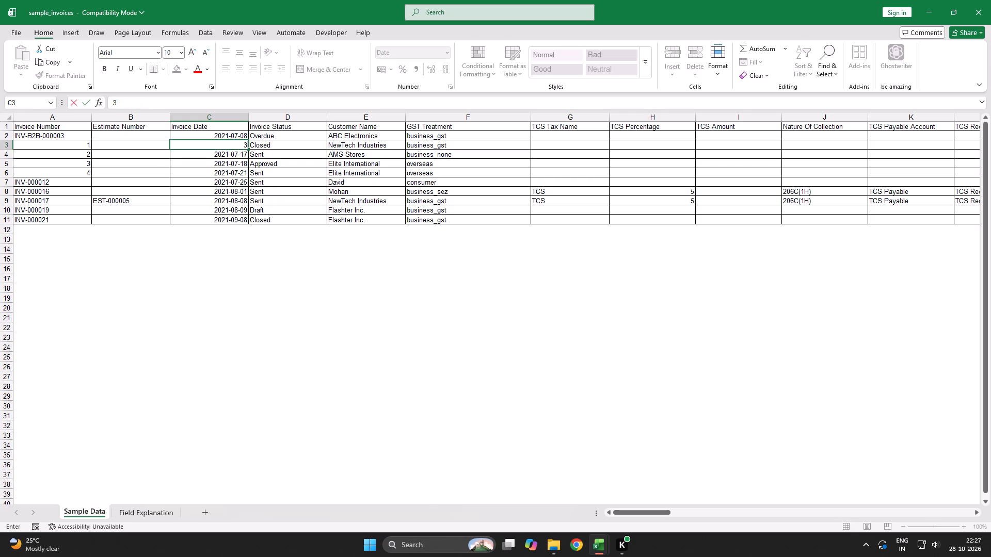
key("BackSpace")
type("2027")
key("BackSpace")
type("6-")
key("0")
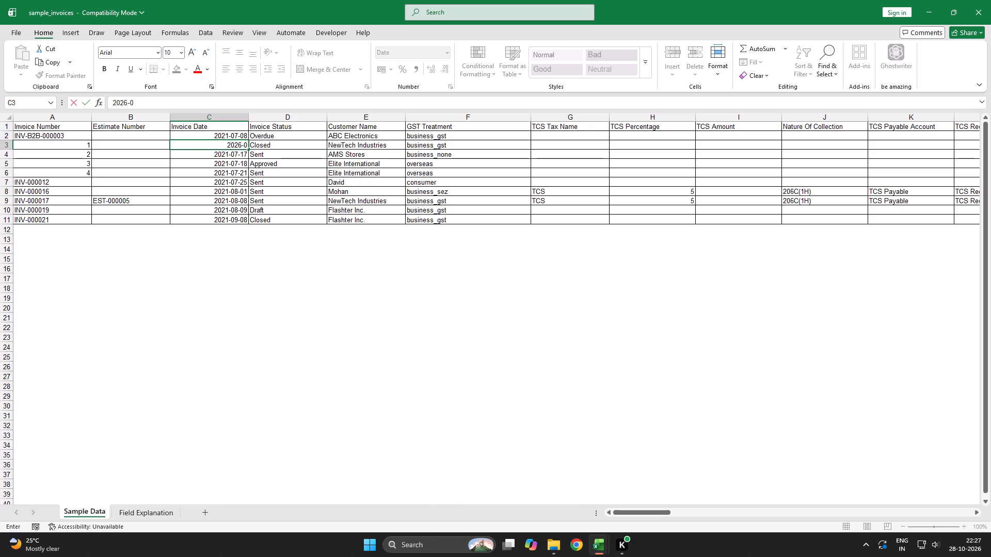
key("BackSpace")
type("10-20")
key("BackSpace")
key("BackSpace")
type("31")
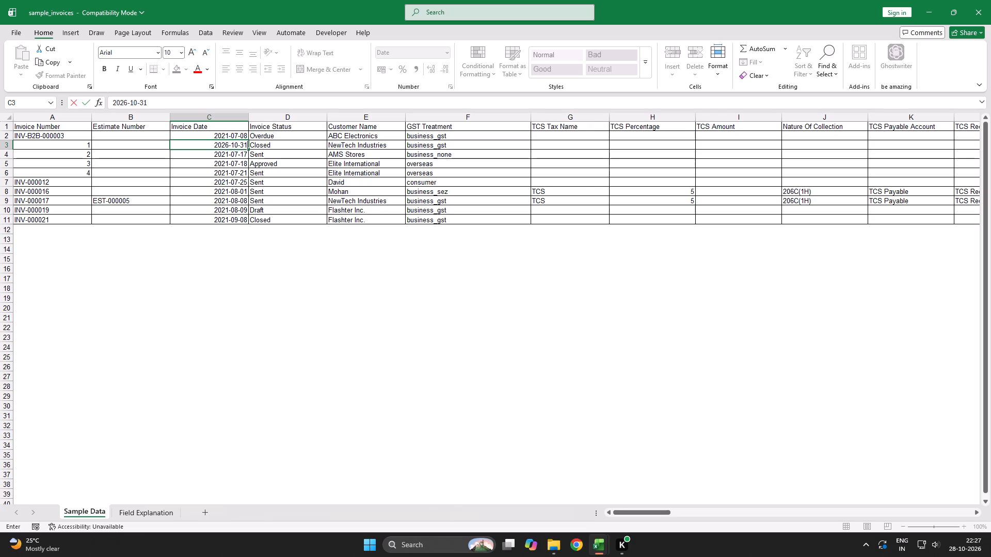
key("Return")
Copy the invoice date from cell C3 into the rest of the new invoice rows, C4 to C6.
key("Up")
key("ctrl+c")
key("Down")
key("Up")
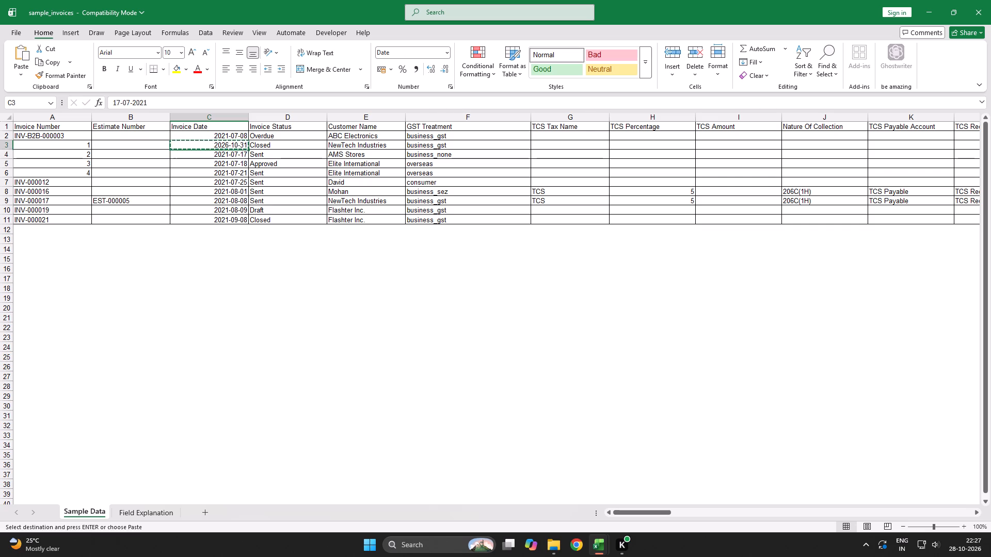
key("shift+Down")
key("shift+Down")
key("shift+Down")
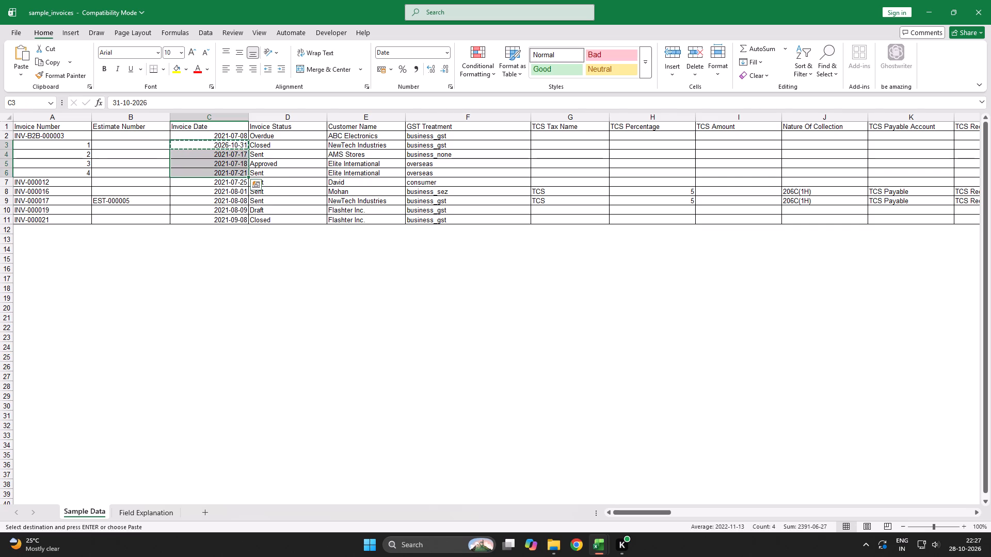
key("ctrl+v")
key("Down")
key("Up")
key("Down")
key("Up")
key("Escape")
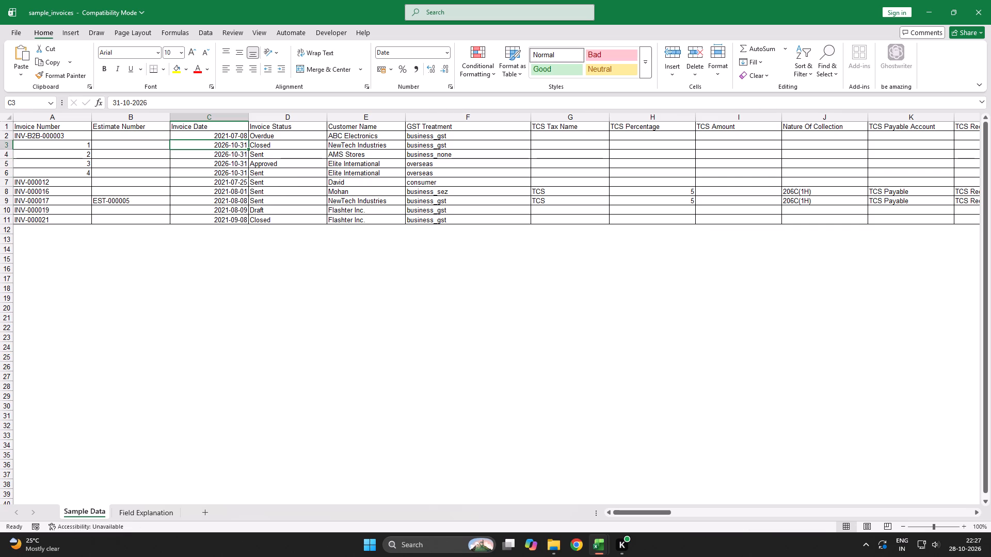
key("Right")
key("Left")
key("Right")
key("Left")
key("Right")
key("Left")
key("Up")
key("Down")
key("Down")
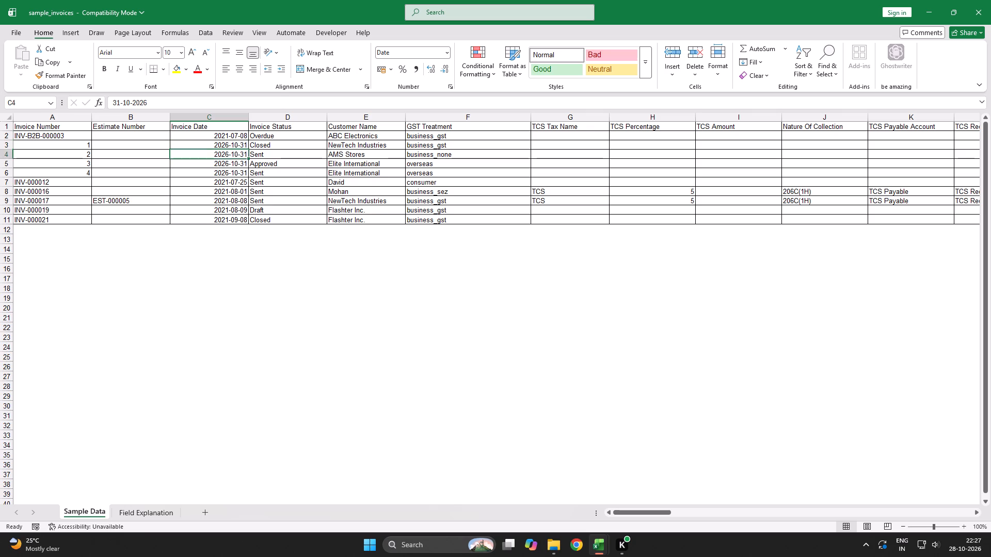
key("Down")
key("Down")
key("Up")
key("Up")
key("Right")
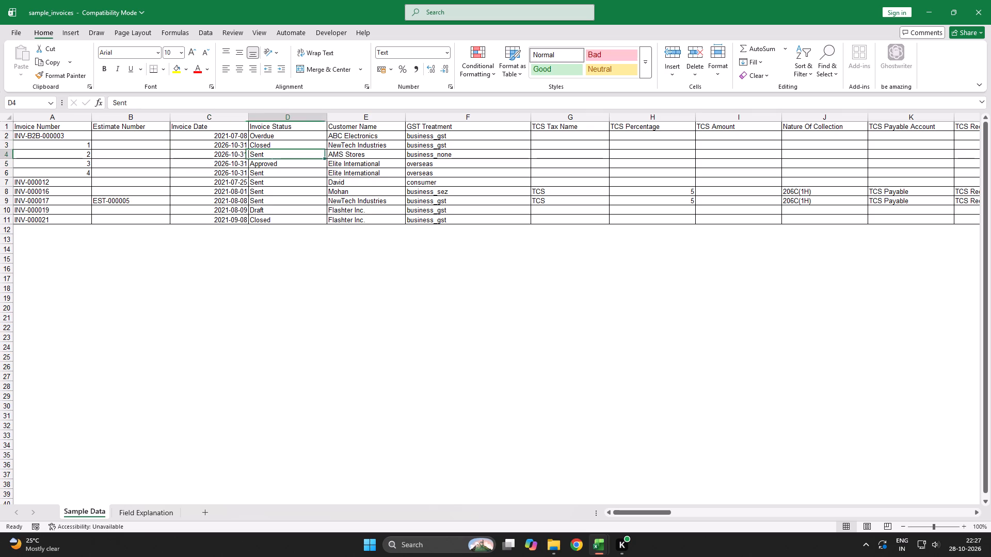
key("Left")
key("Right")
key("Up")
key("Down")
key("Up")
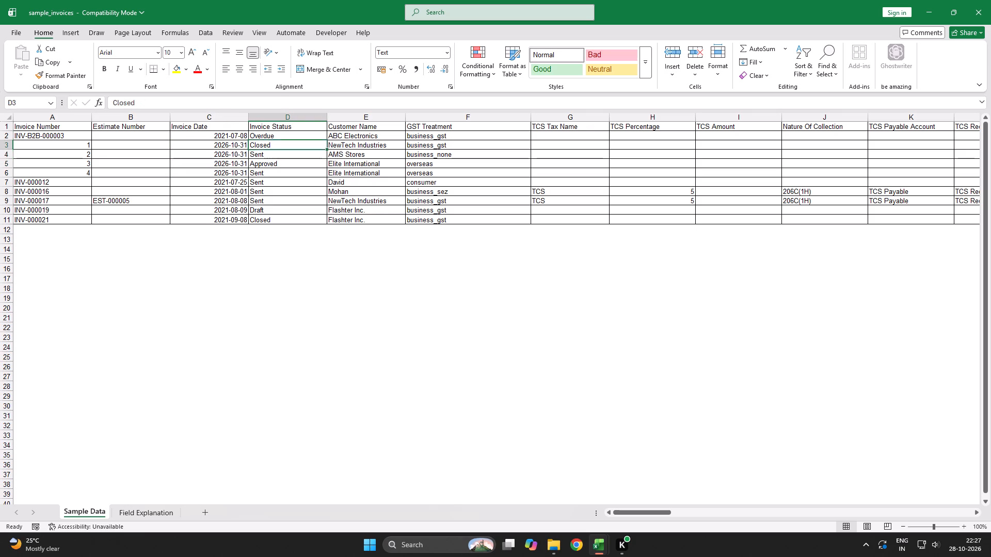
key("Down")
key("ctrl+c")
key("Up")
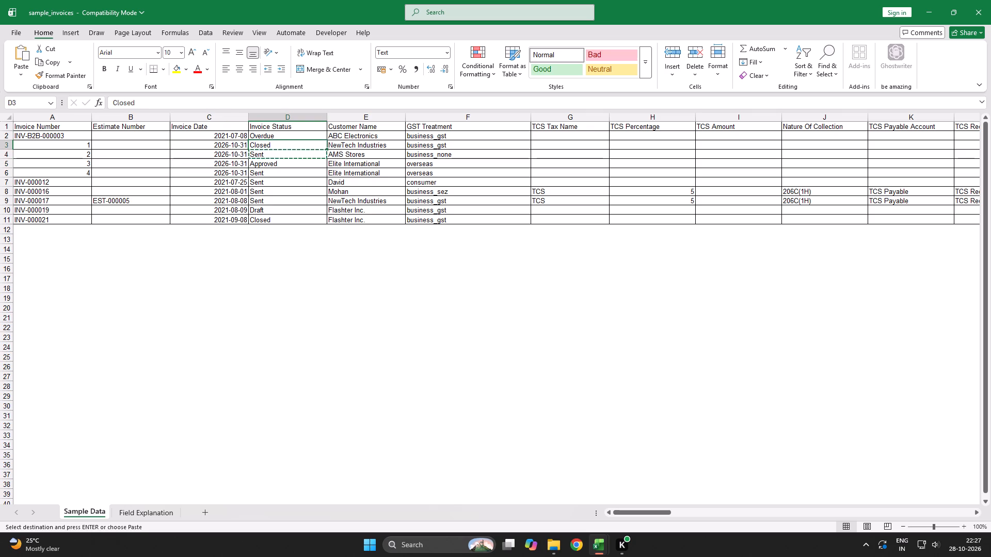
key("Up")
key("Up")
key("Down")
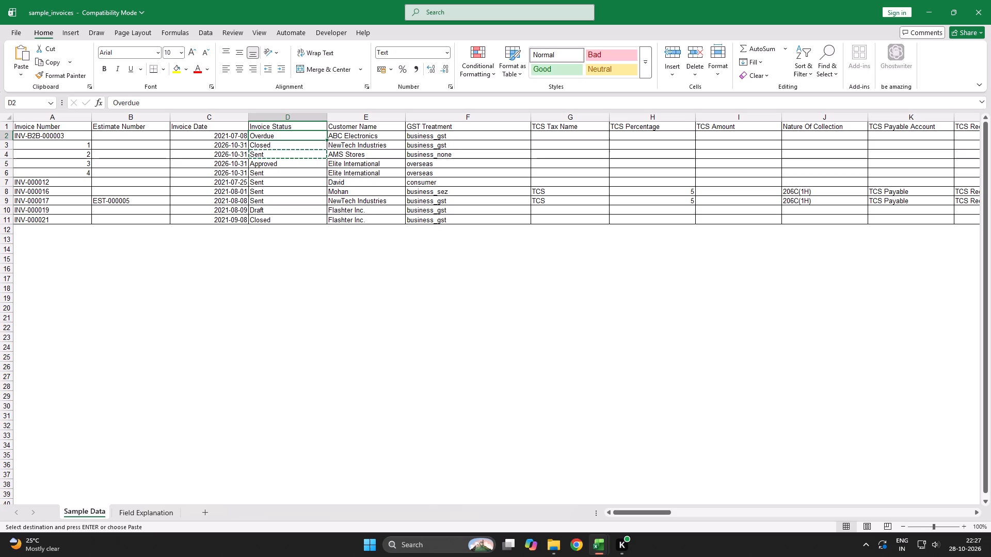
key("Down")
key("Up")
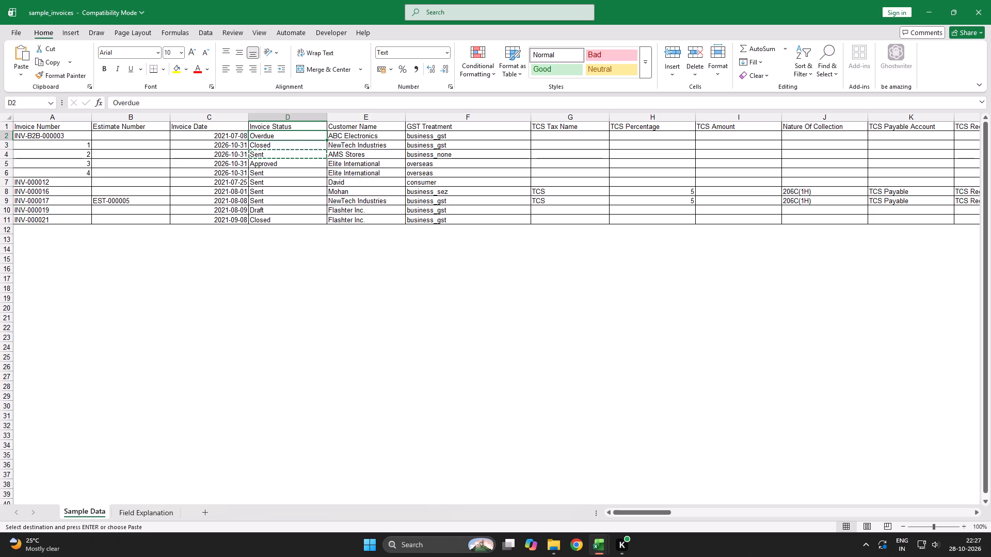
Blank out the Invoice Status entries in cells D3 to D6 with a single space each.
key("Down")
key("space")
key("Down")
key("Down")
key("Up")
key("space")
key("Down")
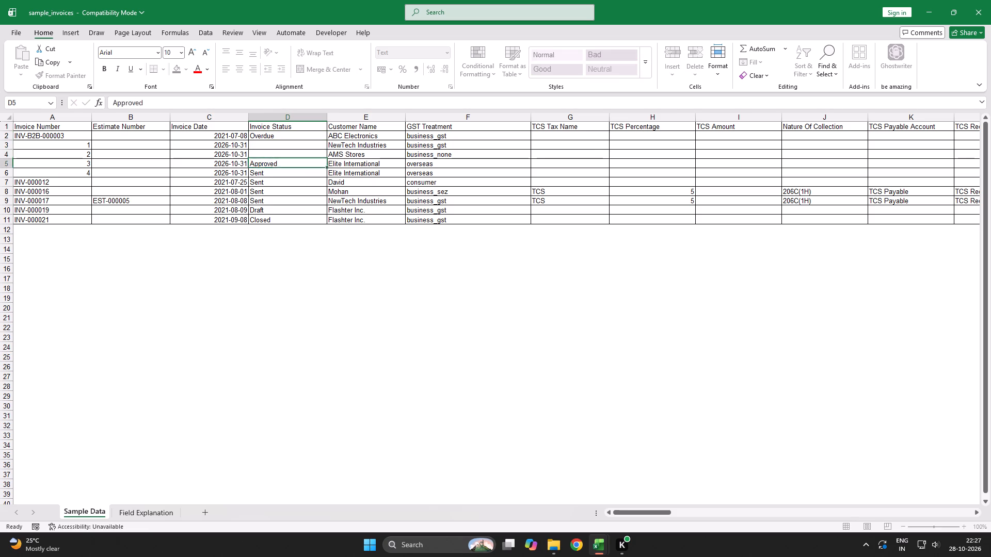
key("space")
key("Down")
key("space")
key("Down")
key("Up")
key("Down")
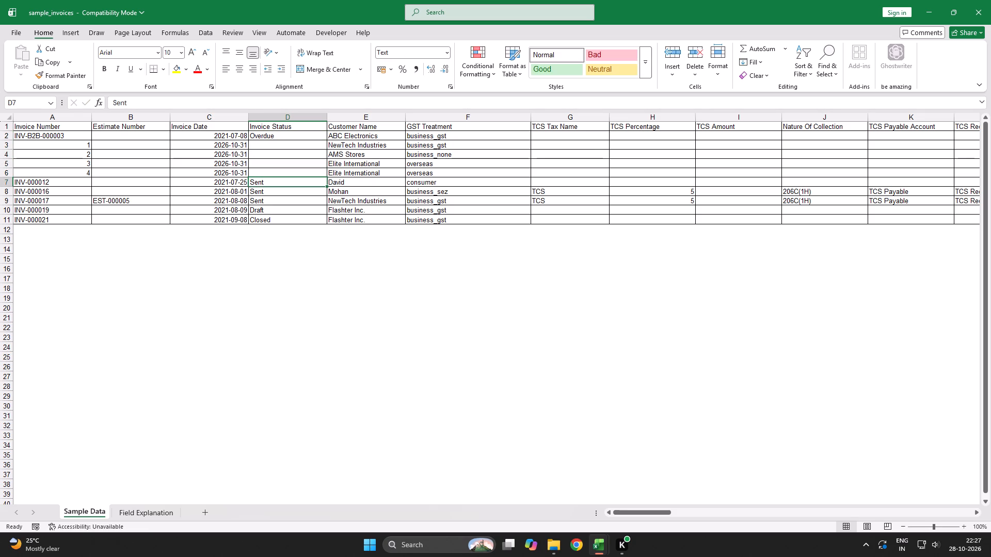
Copy the status Sent from cell D7 into Invoice Status cells D3 to D6.
key("ctrl+c")
key("Up")
key("Up")
key("Up")
key("Up")
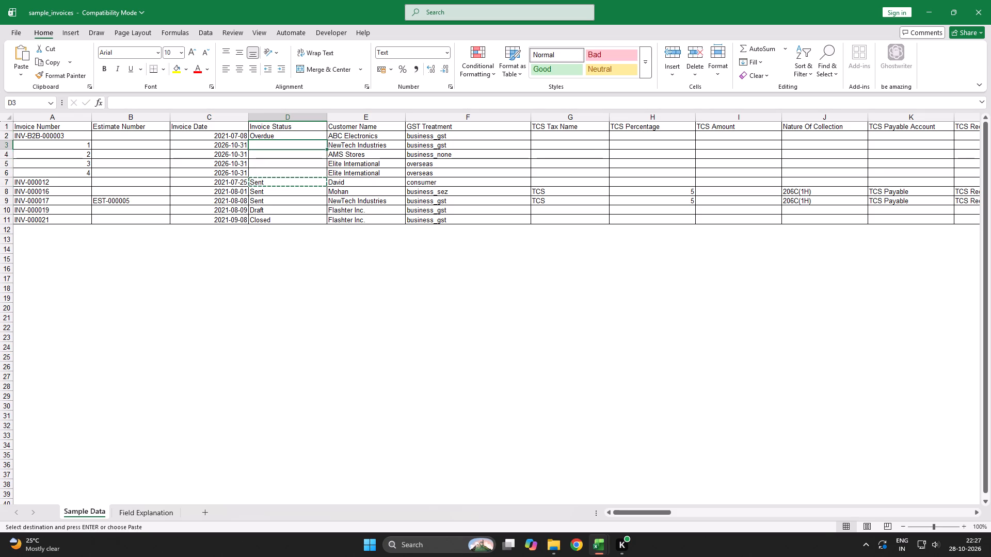
key("shift+Down")
key("shift+Down")
key("shift+Down")
key("ctrl+v")
key("Down")
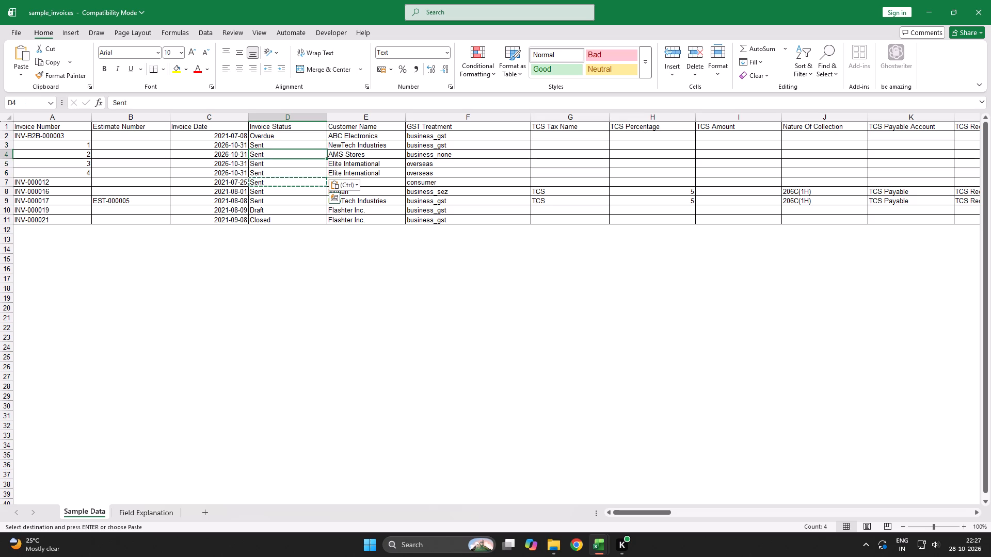
key("Up")
Copy the first four party names, cells B3 to B6, from the SEP 2026 workbook.
key("Right")
key("Left")
key("Right")
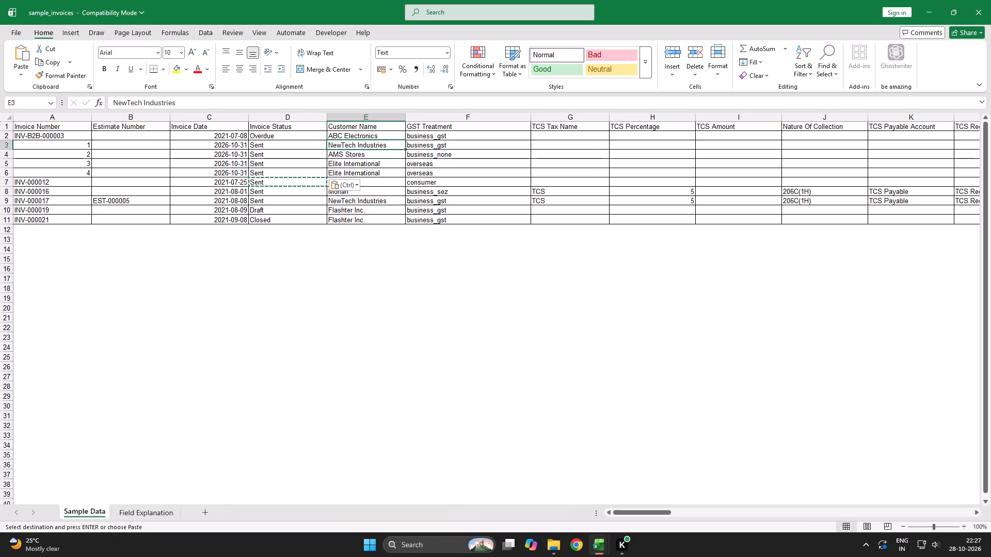
key("alt+Tab")
key("Left")
key("Left")
key("Up")
key("Right")
key("Up")
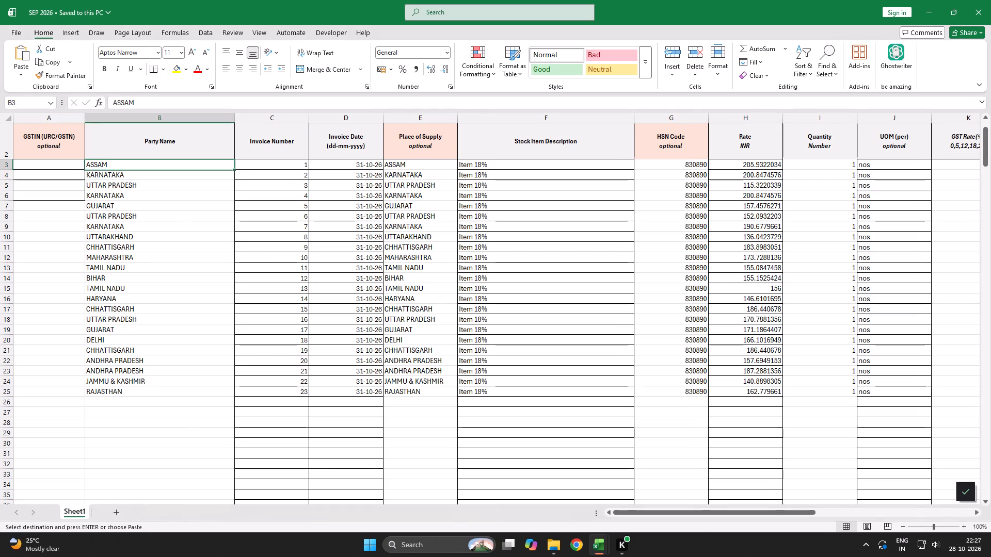
key("shift+Down")
key("shift+Down")
key("shift+Down")
key("ctrl+c")
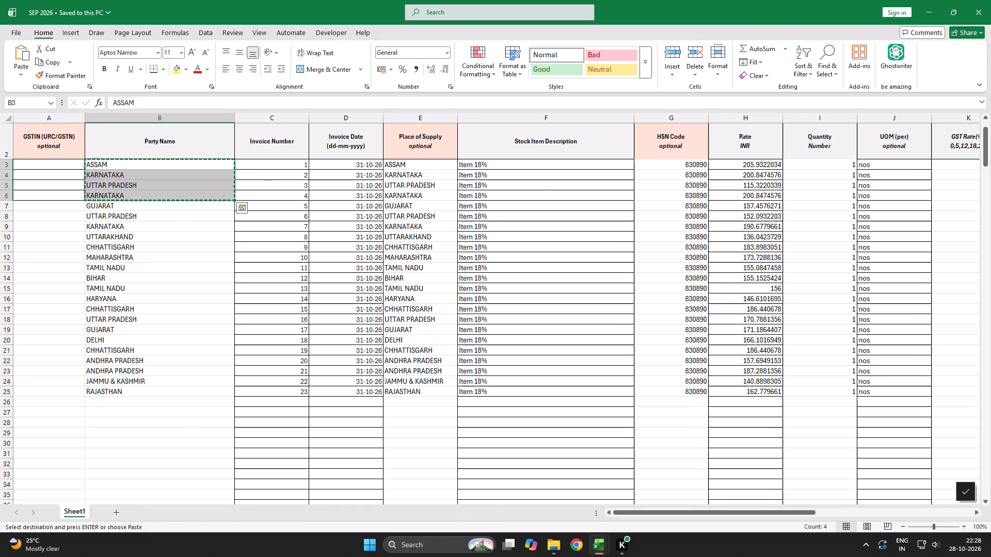
Switch to the sample_invoices workbook and paste the four copied party names into Customer Name cells E3 to E6.
key("alt+Tab")
key("Right")
key("Left")
key("Up")
key("Down")
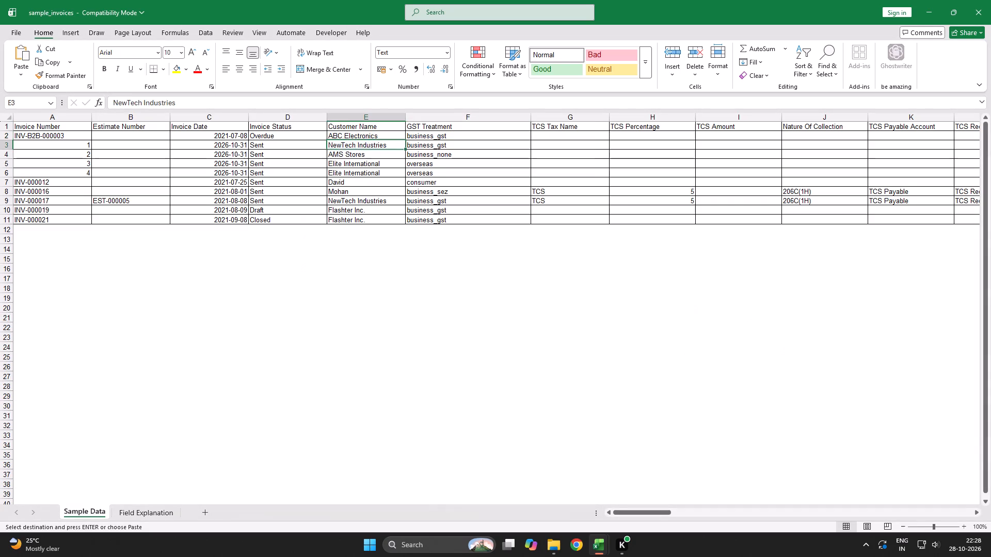
key("Return")
key("Down")
key("Left")
key("Up")
key("Right")
key("Left")
key("Right")
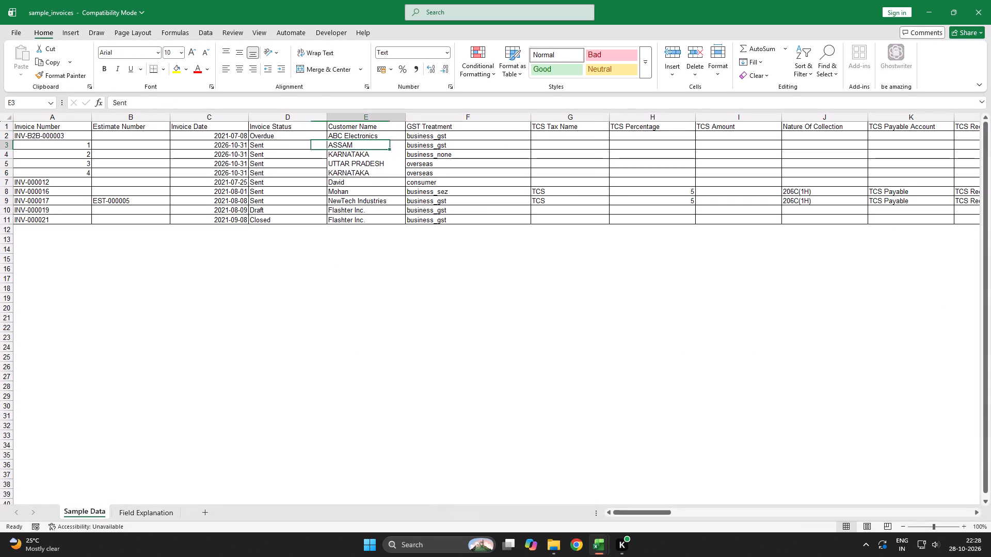
key("Down")
key("Up")
key("Down")
key("Up")
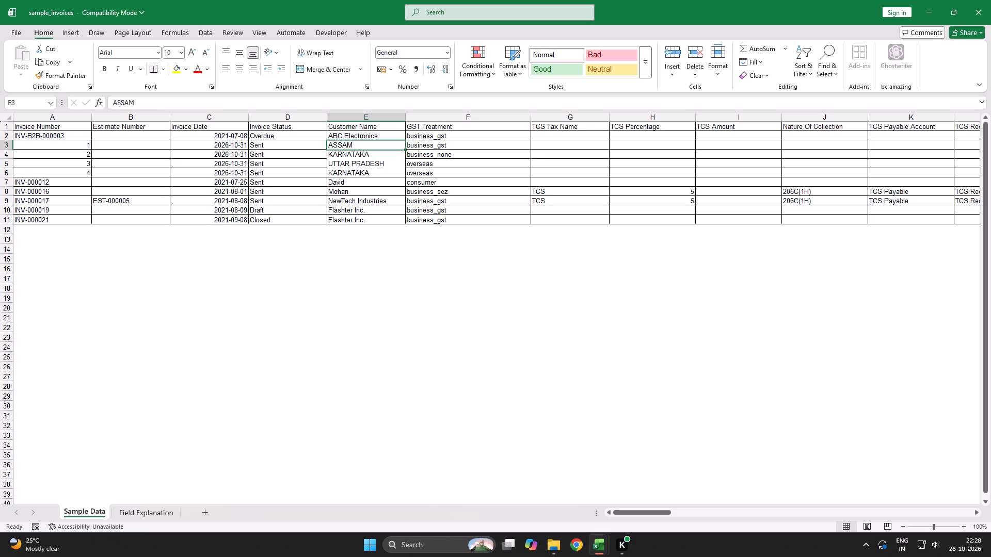
Apply all borders to Customer Name cells E3 to E6.
key("shift+Down")
key("shift+Down")
key("shift+Down")
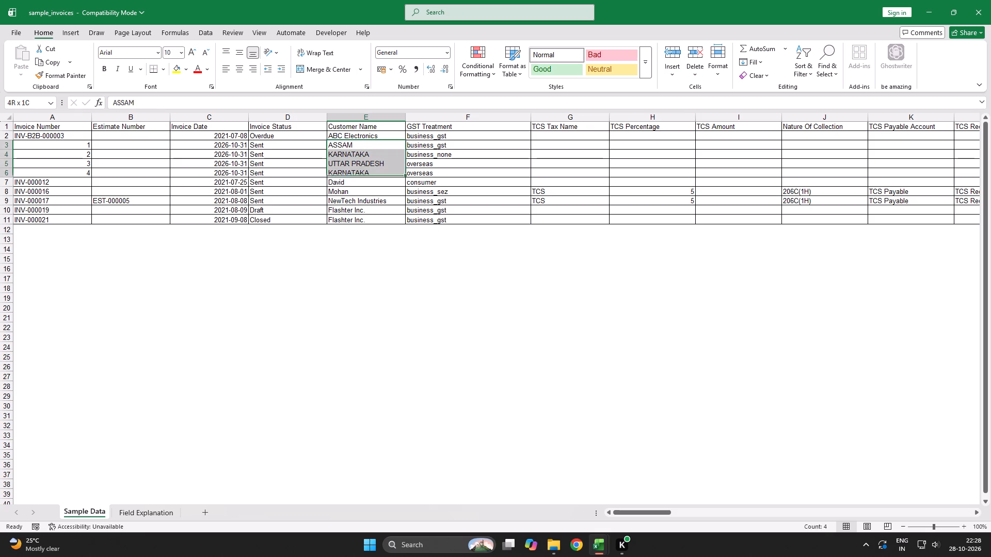
type("hba")
key("Down")
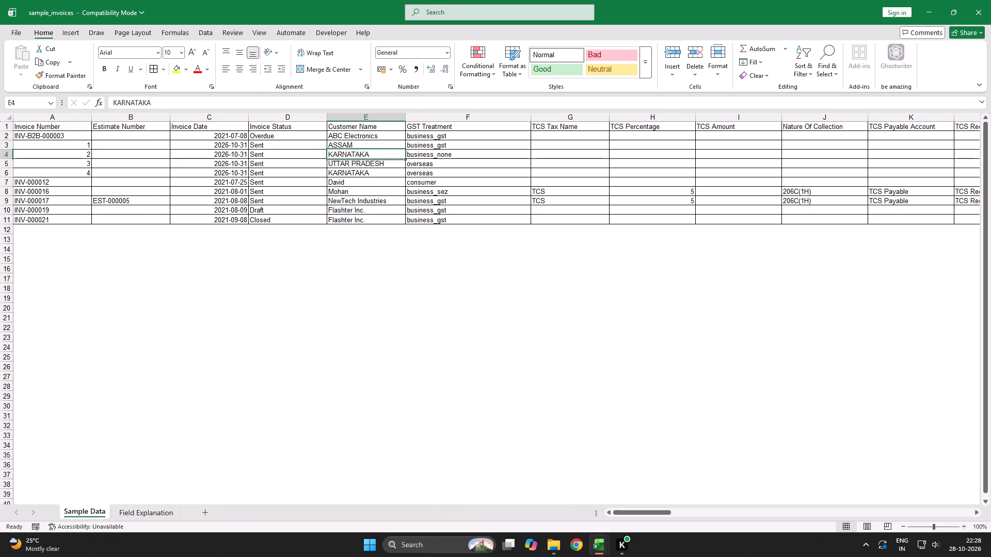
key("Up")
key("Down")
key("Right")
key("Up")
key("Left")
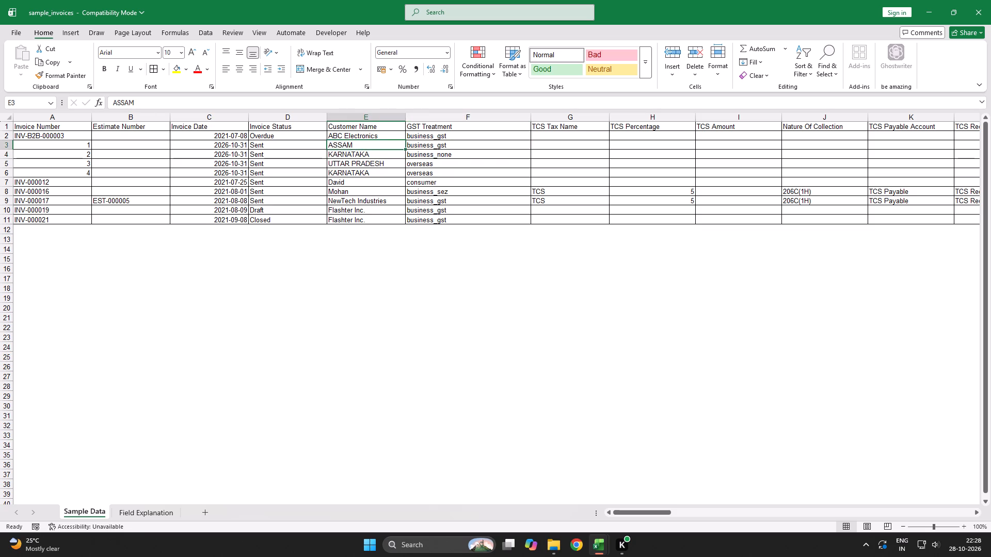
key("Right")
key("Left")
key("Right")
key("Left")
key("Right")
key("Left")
Copy the GST treatment business_none from cell F4 into GST Treatment cells F3 to F6.
key("Right")
key("Down")
key("Up")
key("Down")
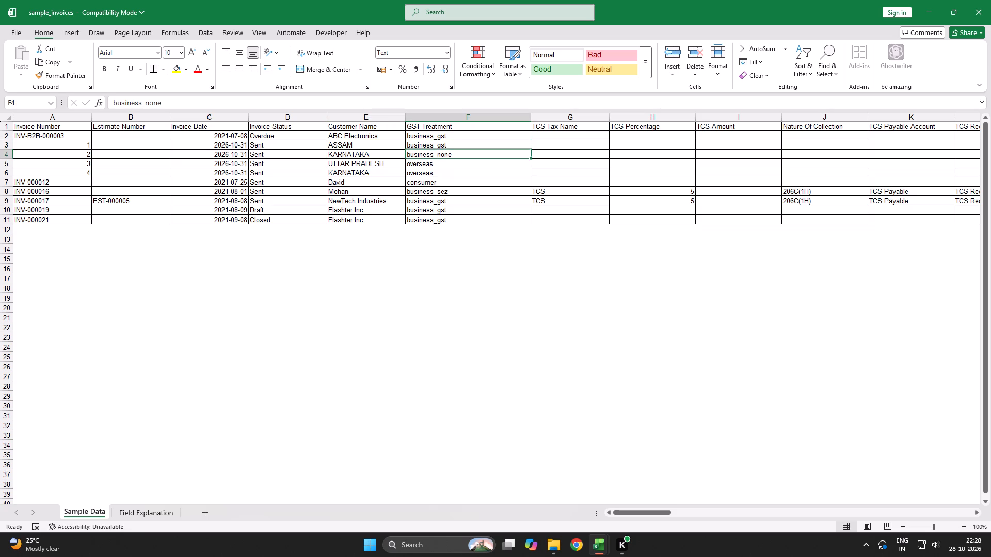
key("ctrl+c")
key("Down")
key("Up")
key("Up")
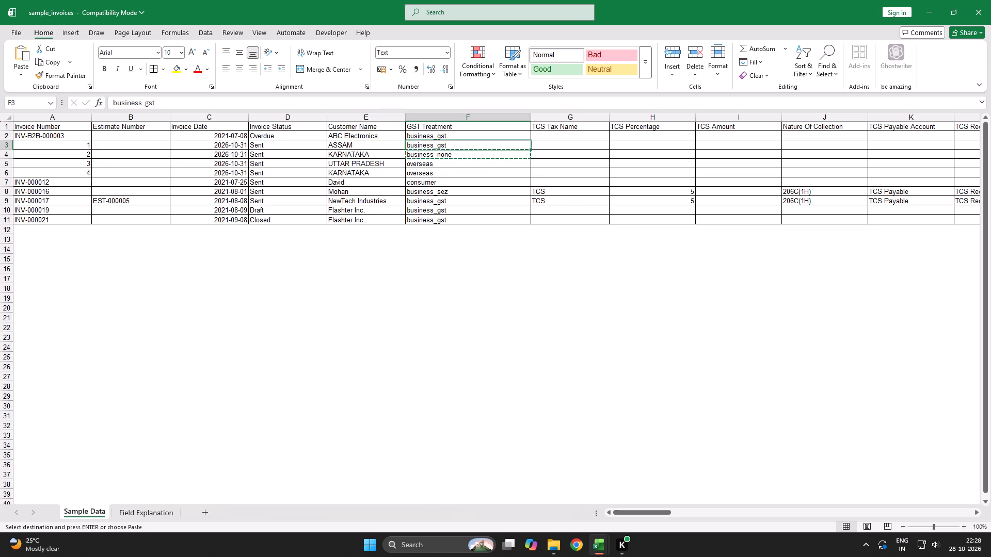
key("shift+Down")
key("shift+Down")
key("shift+Down")
key("ctrl+v")
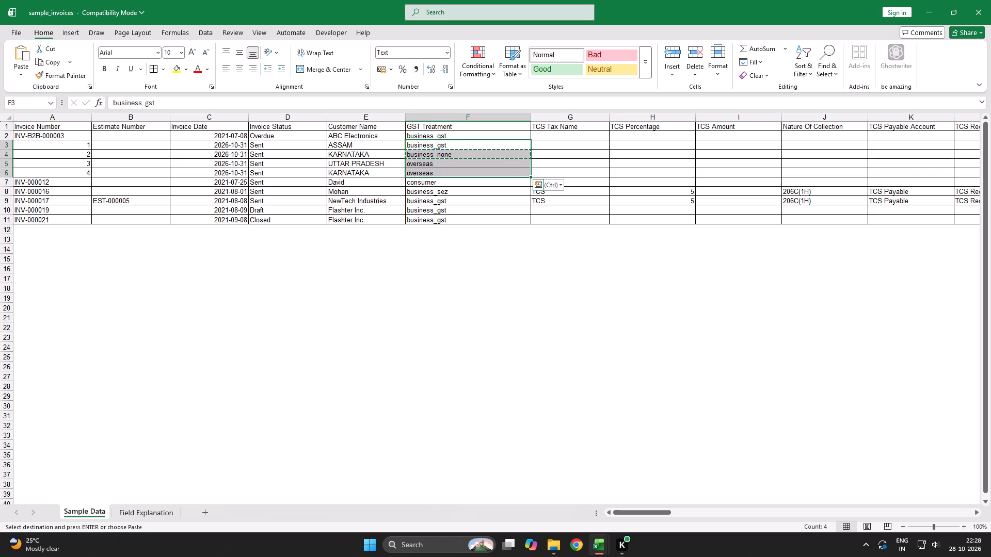
key("Down")
key("Up")
key("Down")
key("Up")
key("Down")
key("Up")
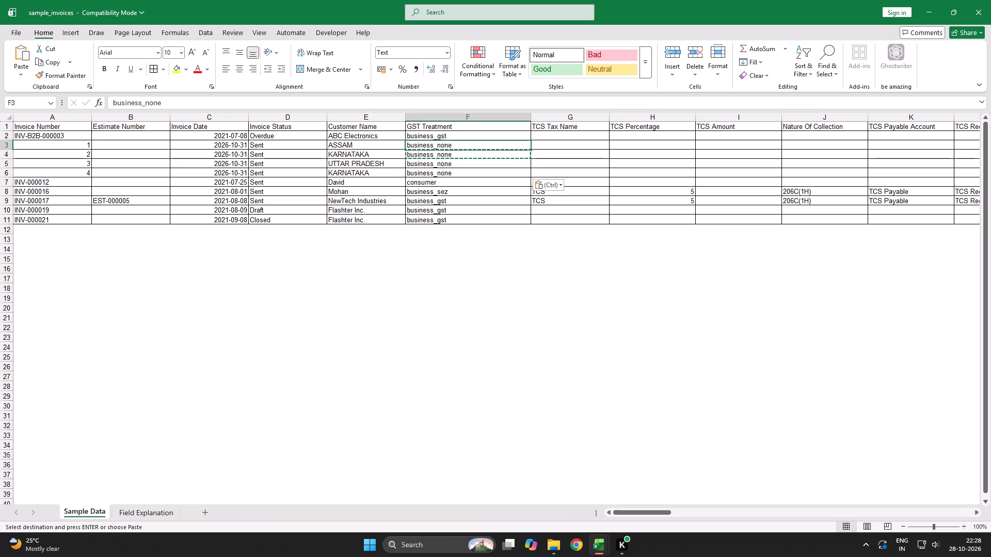
Examine row 3 across the TCS columns, from TCS Tax Name to TCS Receivable Account.
key("Right")
key("Left")
key("Right")
key("Right")
key("Left")
key("Right")
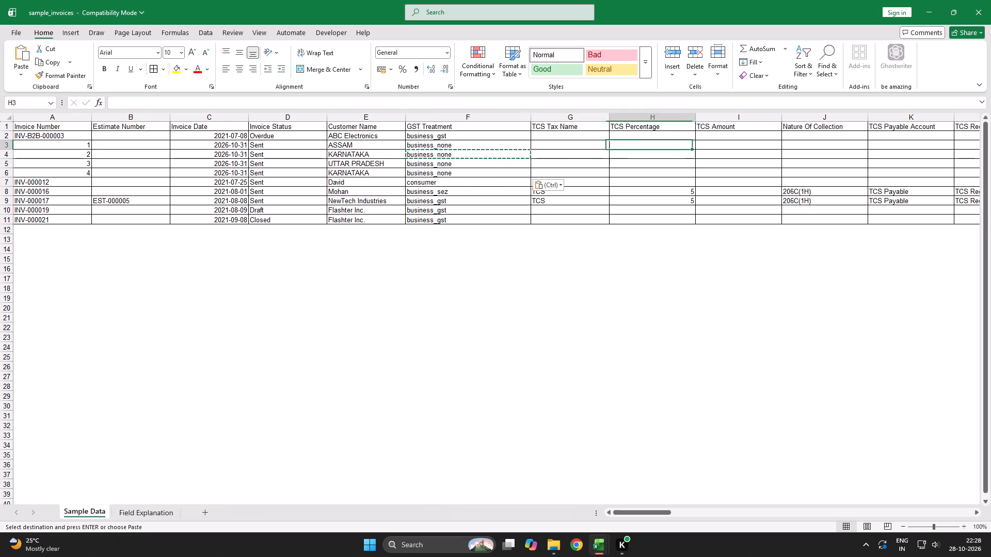
key("Right")
key("Left")
key("Right")
key("Right")
key("Left")
key("Left")
key("Left")
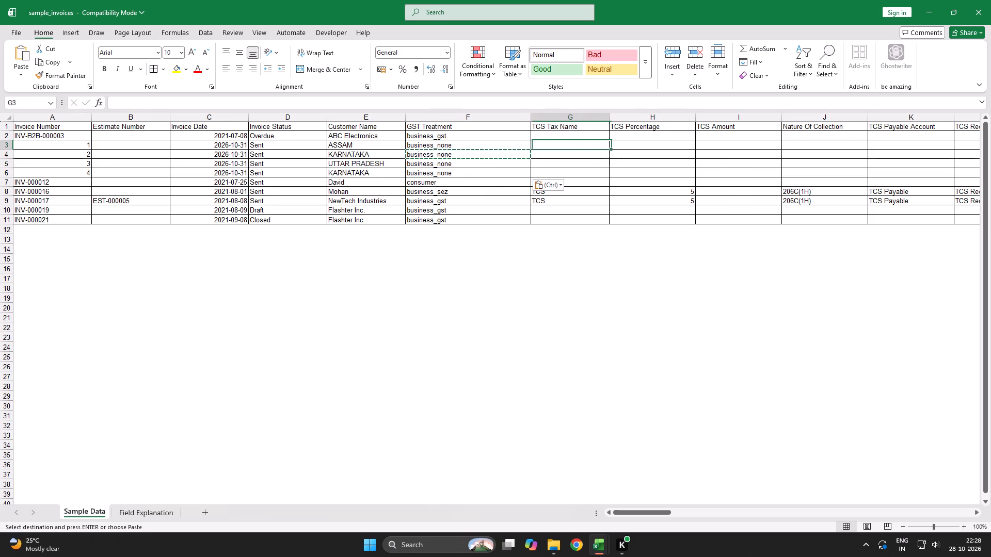
key("Left")
key("Right")
key("Right")
key("Right")
key("Right")
key("Right")
key("Right")
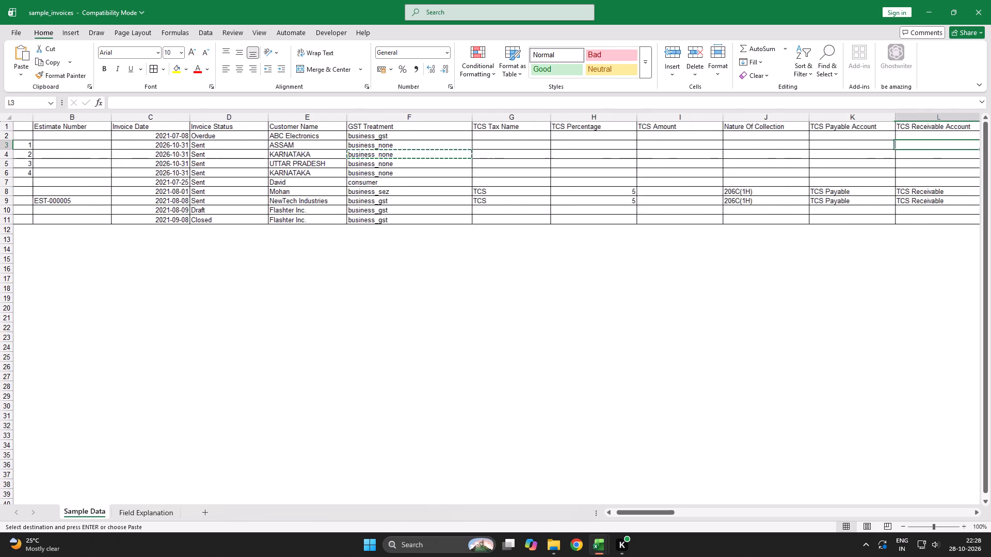
key("Right")
key("Left")
key("Left")
key("Left")
key("Right")
key("Left")
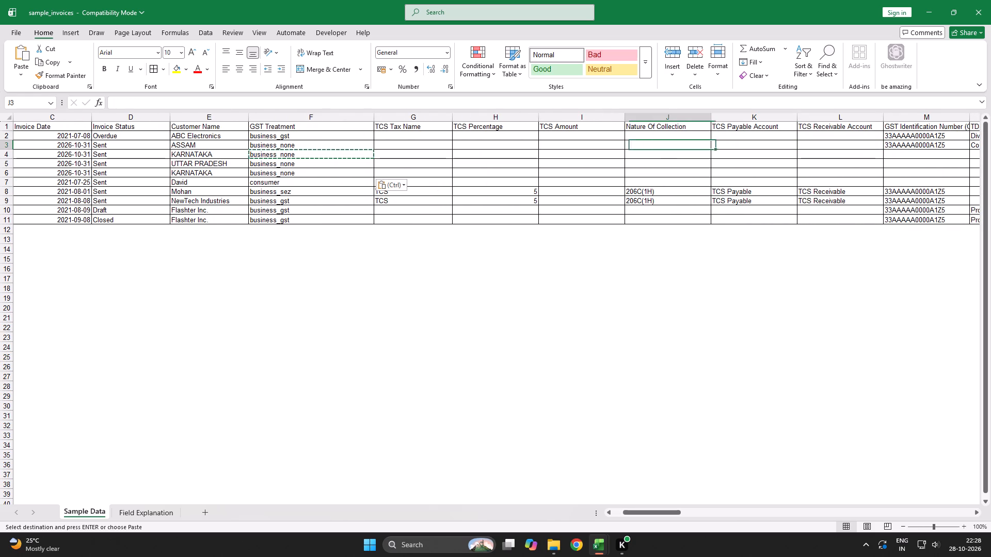
key("Right")
key("Right")
key("Right")
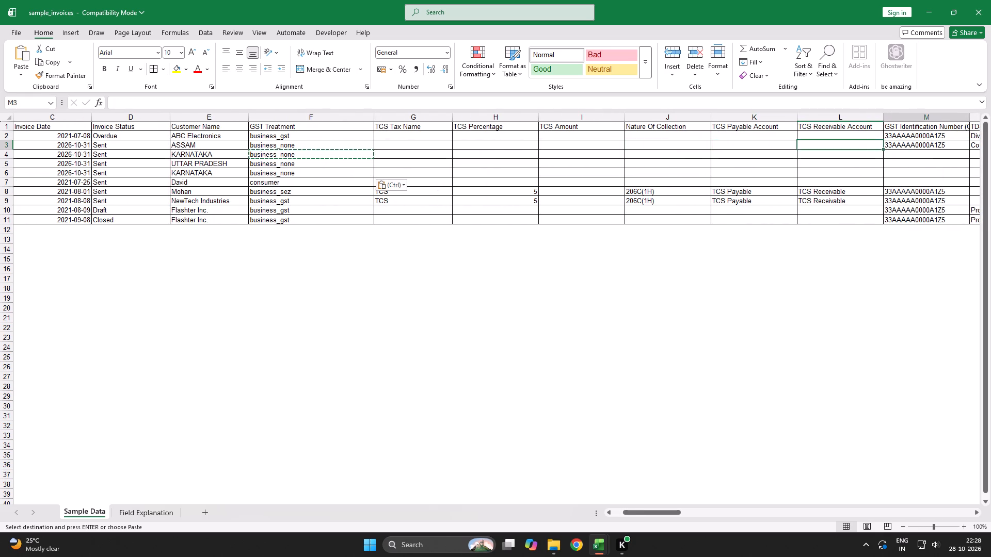
Examine the GST Identification Number and TDS columns for the new invoice rows, up to Place of Supply.
key("Right")
key("Right")
key("Right")
key("Right")
key("Left")
key("Left")
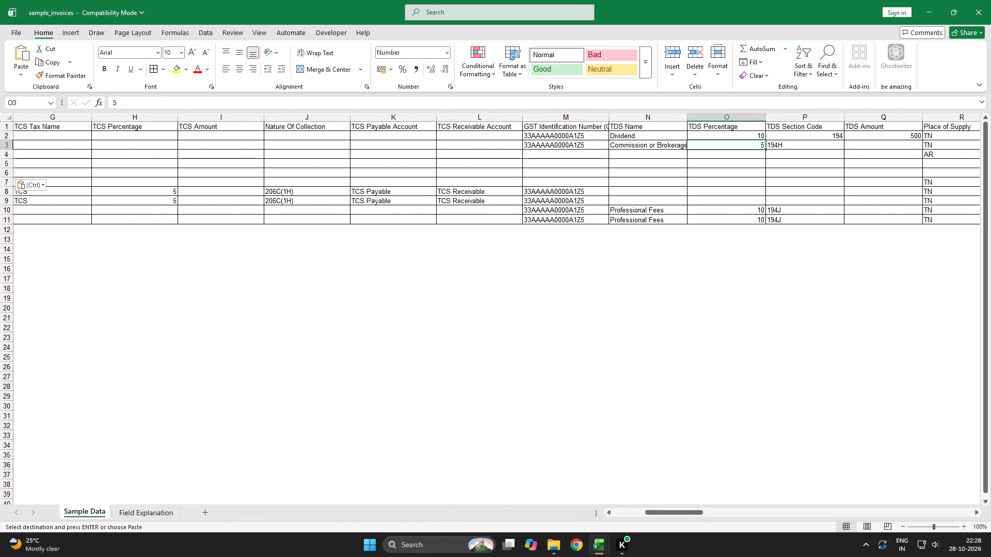
key("Left")
key("Left")
key("Up")
key("Up")
key("Down")
key("Down")
key("Down")
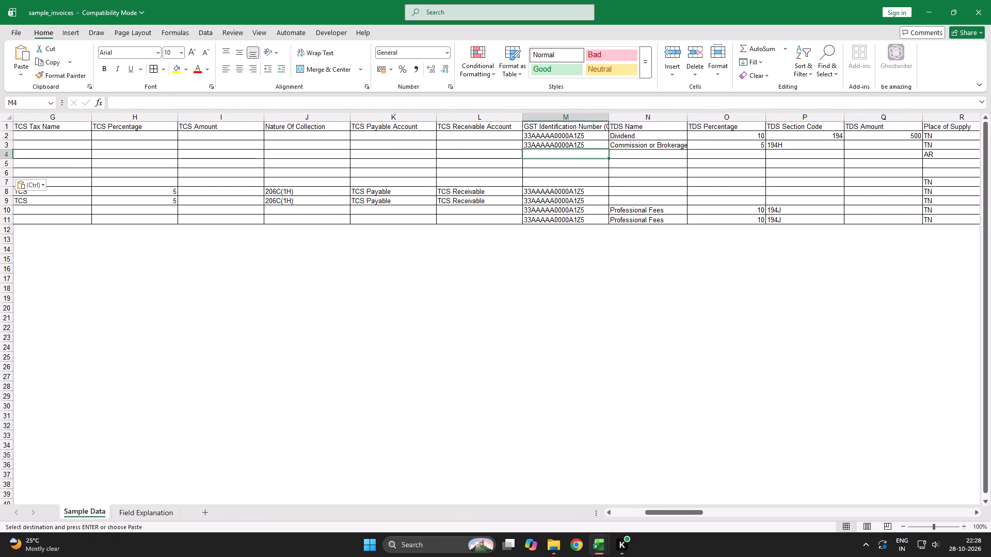
key("Up")
key("Right")
key("Right")
key("Right")
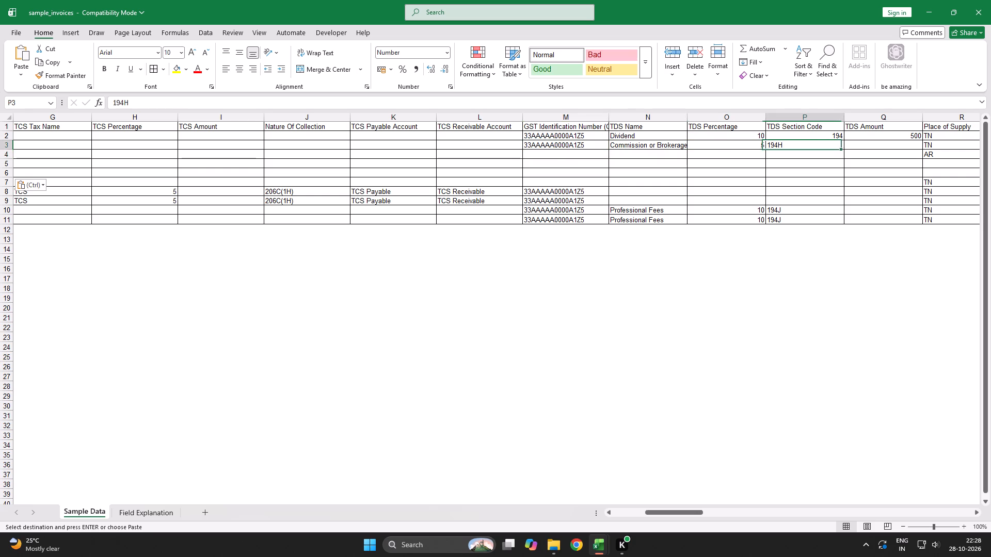
key("Right")
key("Right")
key("Right")
key("Right")
key("Left")
key("Left")
key("Left")
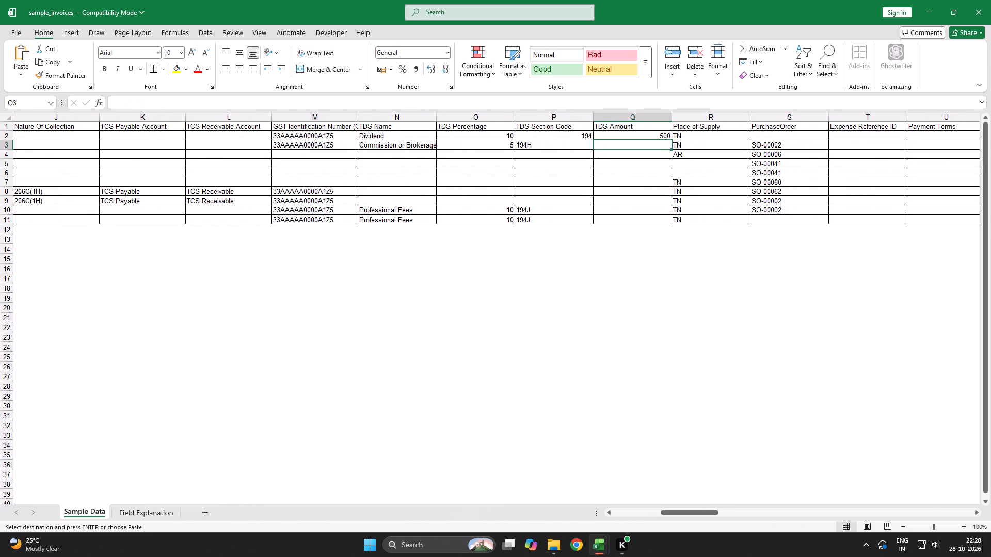
key("Right")
key("Right")
key("Left")
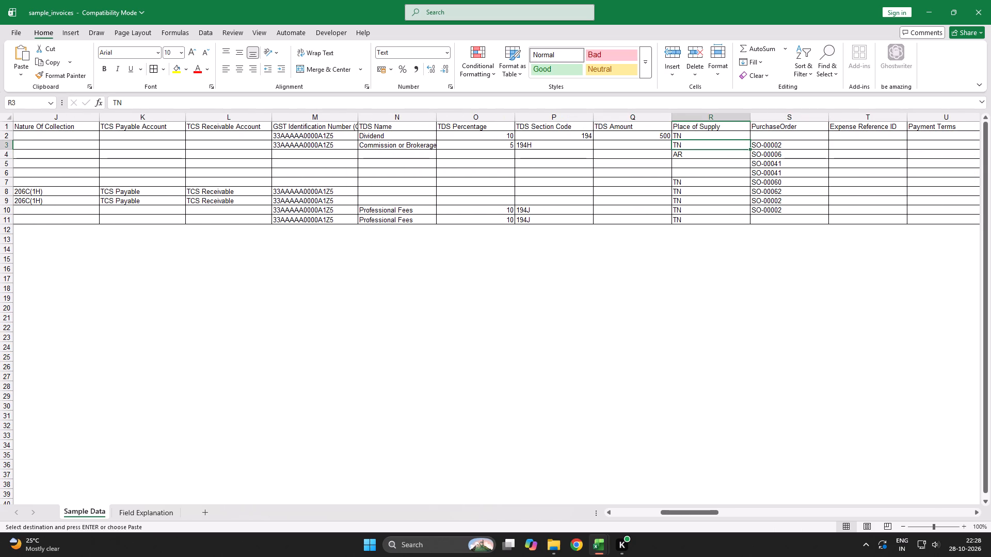
Copy the place of supply TN from cell R3 into Place of Supply cells R4 to R6.
key("Down")
key("Up")
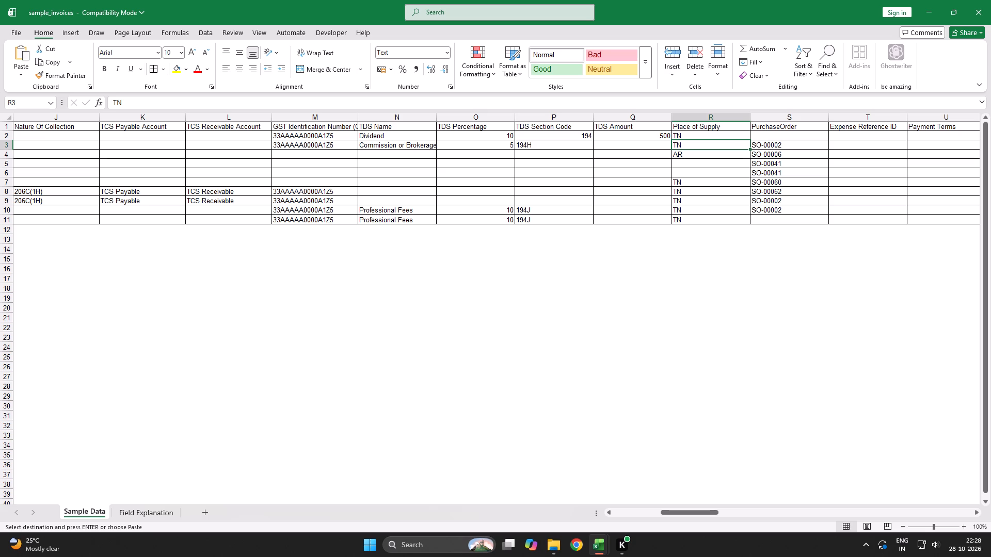
key("Right")
key("Left")
key("Left")
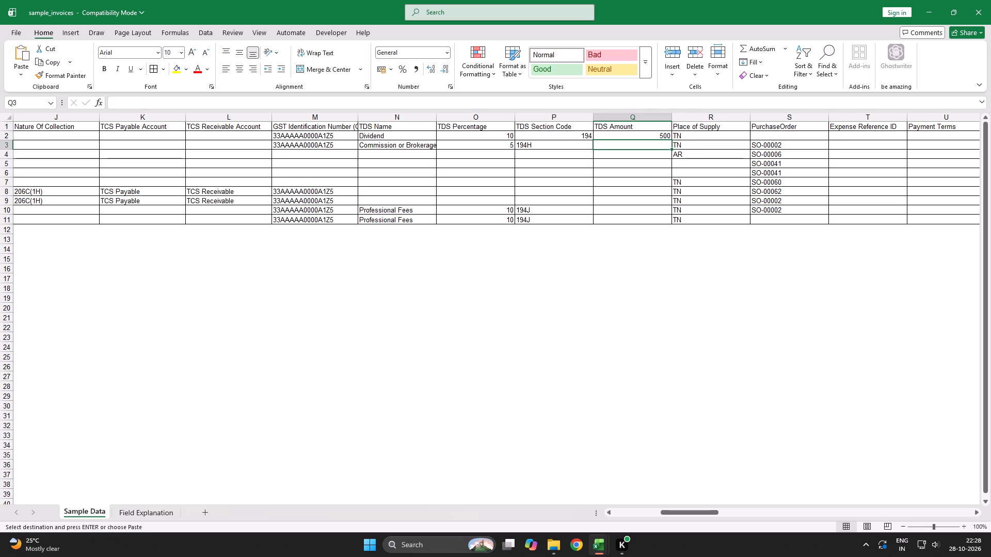
key("Right")
key("Right")
key("Left")
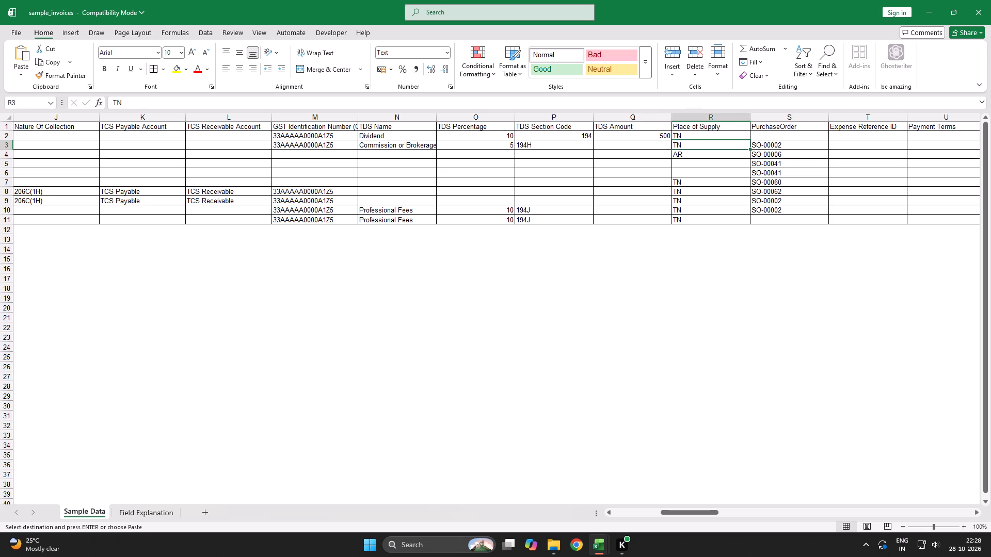
key("Right")
key("Left")
key("ctrl+c")
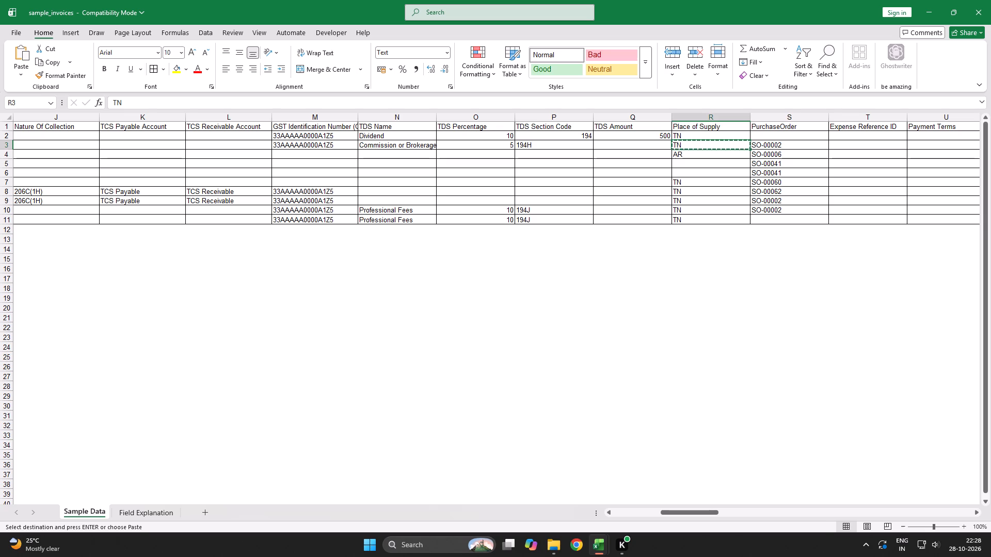
key("shift+Down")
key("shift+Down")
key("shift+Down")
key("ctrl+v")
key("Down")
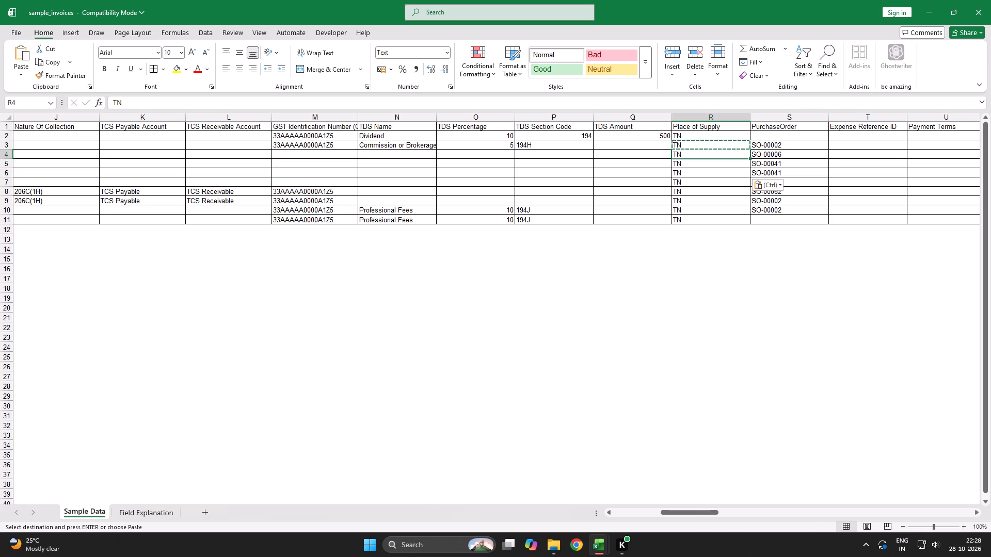
key("Up")
key("Down")
key("Down")
key("Up")
Examine row 4 across the remaining columns from PurchaseOrder through the payment terms, due dates and shipping charge fields.
key("Right")
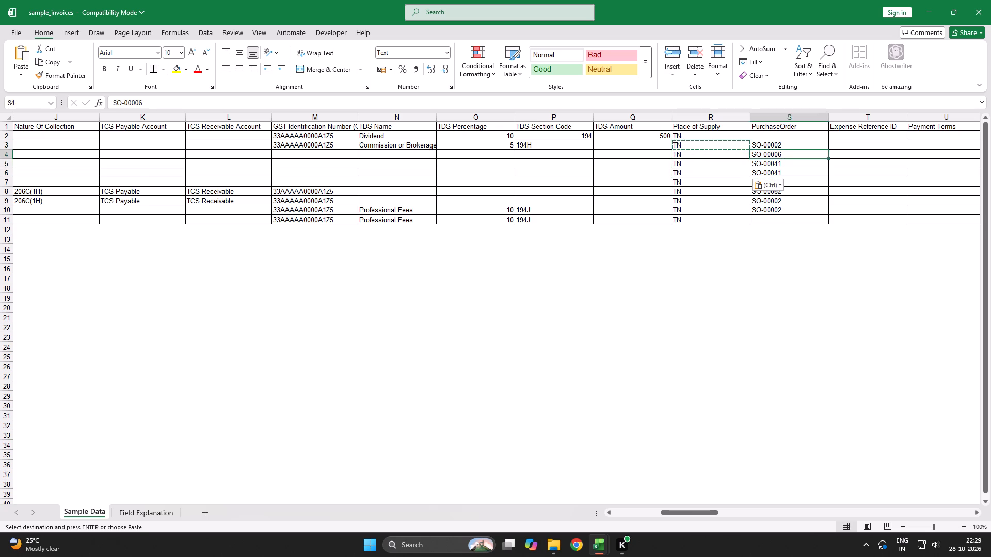
key("Right")
key("Right")
key("Right")
key("Left")
key("Left")
key("Right")
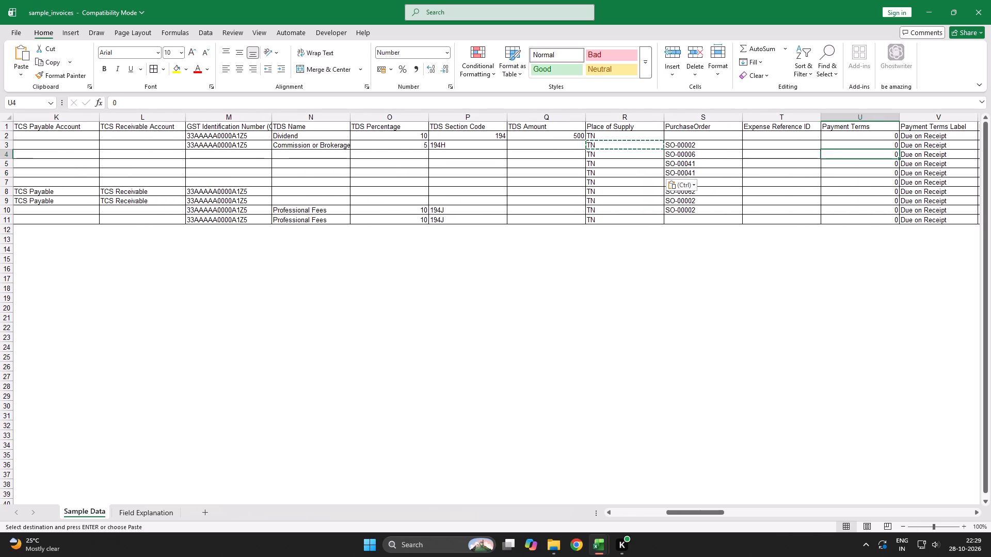
key("Right")
key("Right")
key("Right")
key("Right")
key("Left")
key("Left")
key("Right")
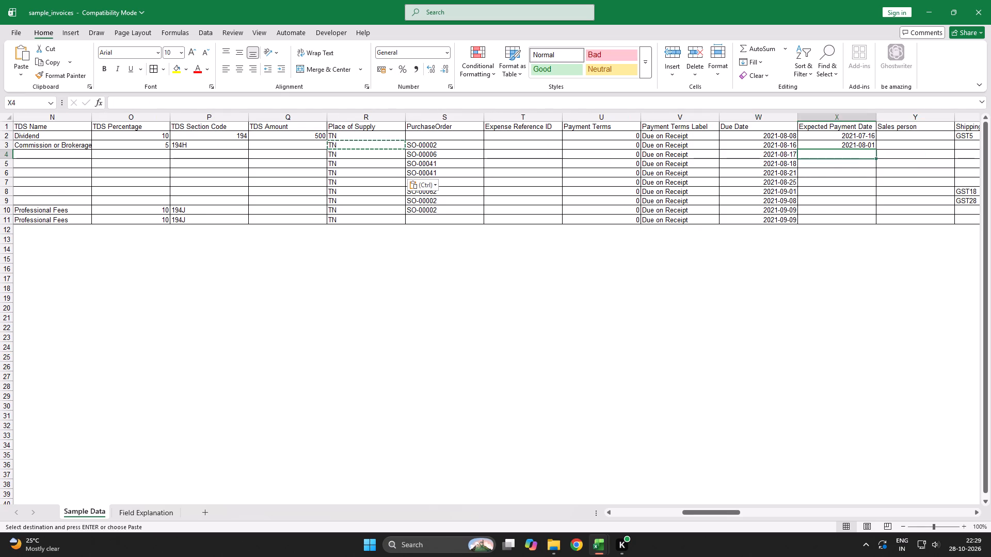
key("Right")
key("Right")
key("Right")
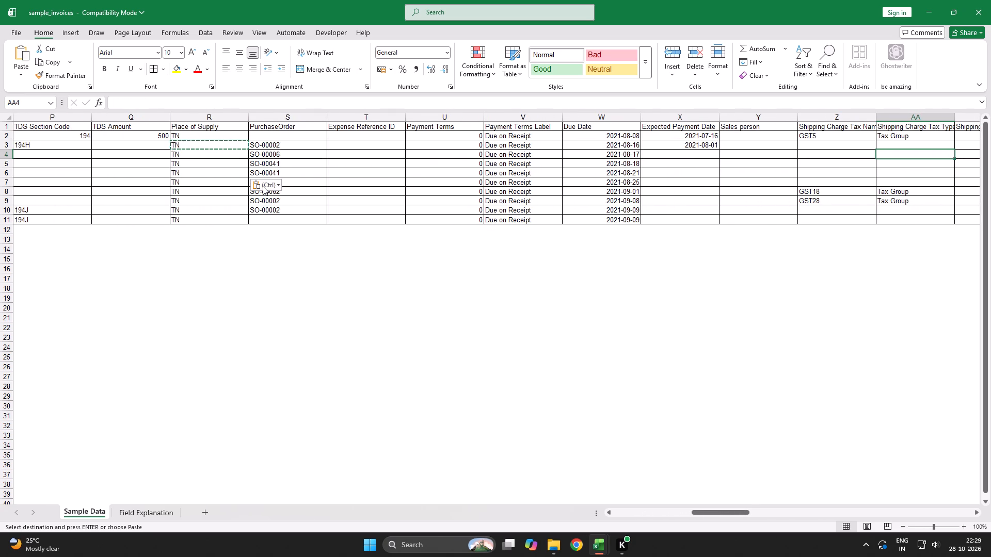
key("Right")
key("Right")
key("Right")
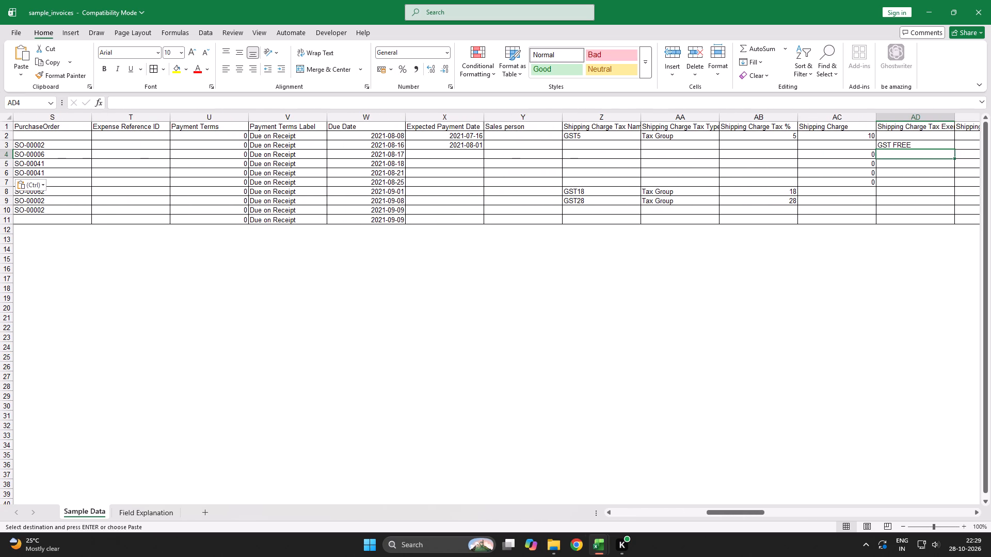
key("Left")
key("Left")
key("Left")
key("Left")
key("Left")
key("Left")
key("Right")
key("Left")
key("Right")
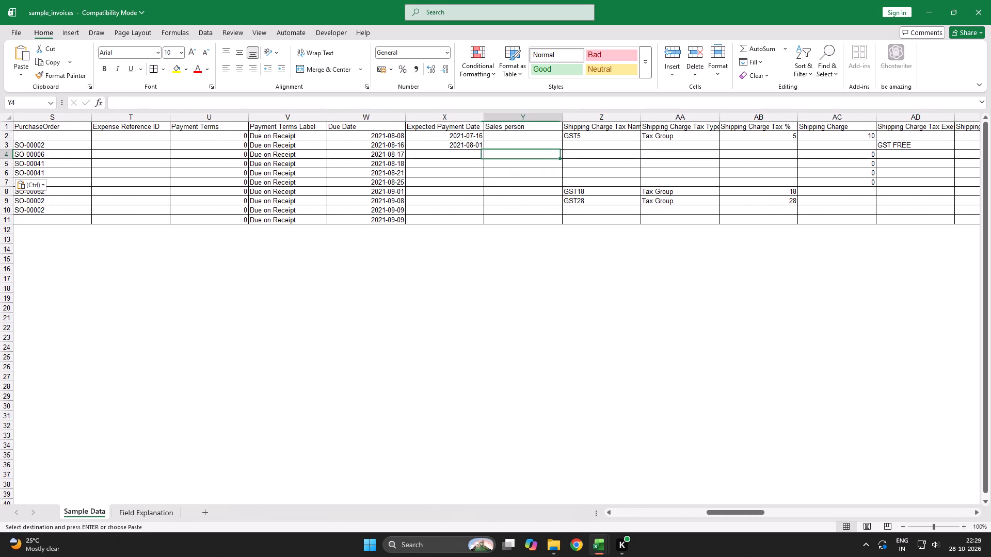
Examine row 4 from the Sales person column through the shipping charge, currency and account fields to Item Name.
key("Right")
key("Right")
key("Right")
key("Right")
key("Right")
key("Right")
key("Right")
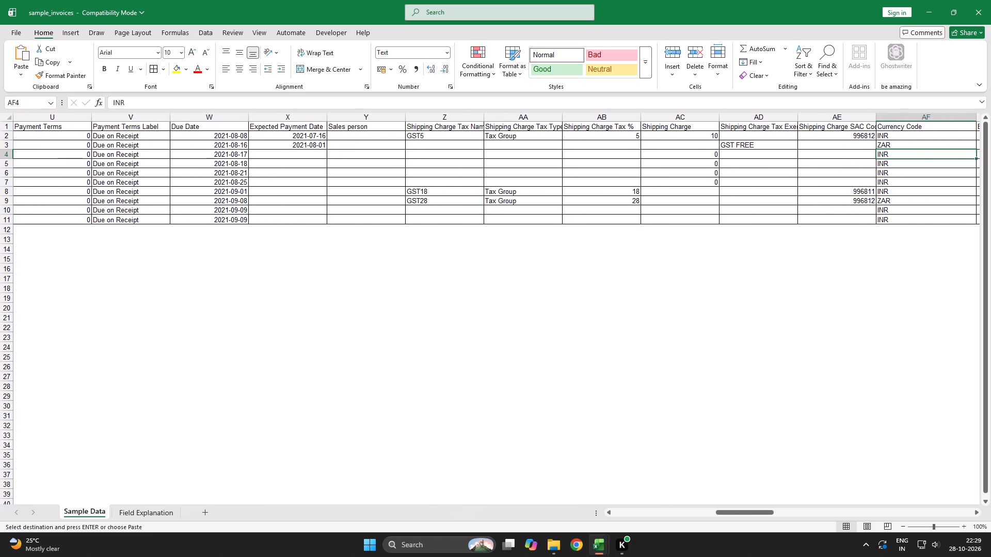
key("Right")
key("Right")
key("Right")
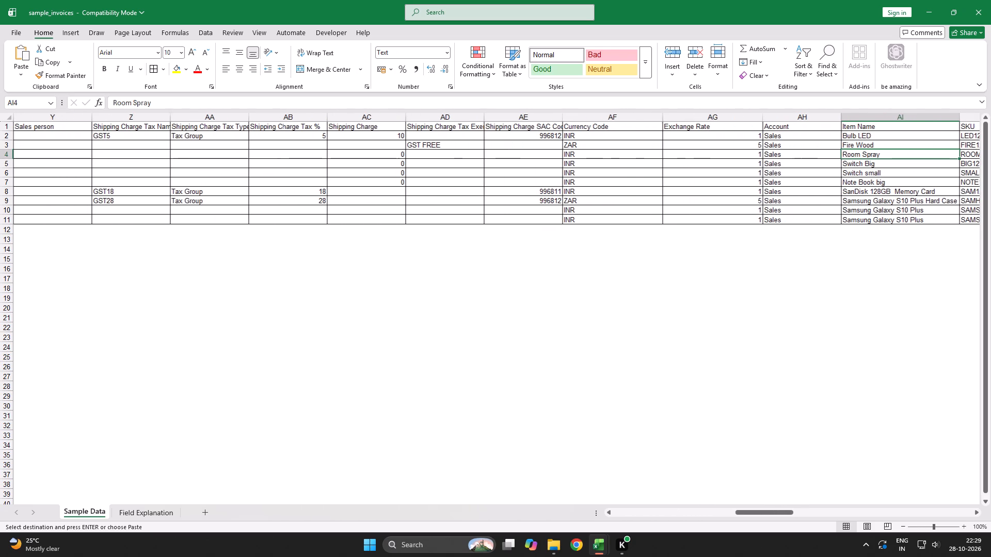
Copy the currency code INR from cell AF4 into Currency Code cell AF3.
key("Left")
key("Left")
key("Left")
key("Left")
key("Right")
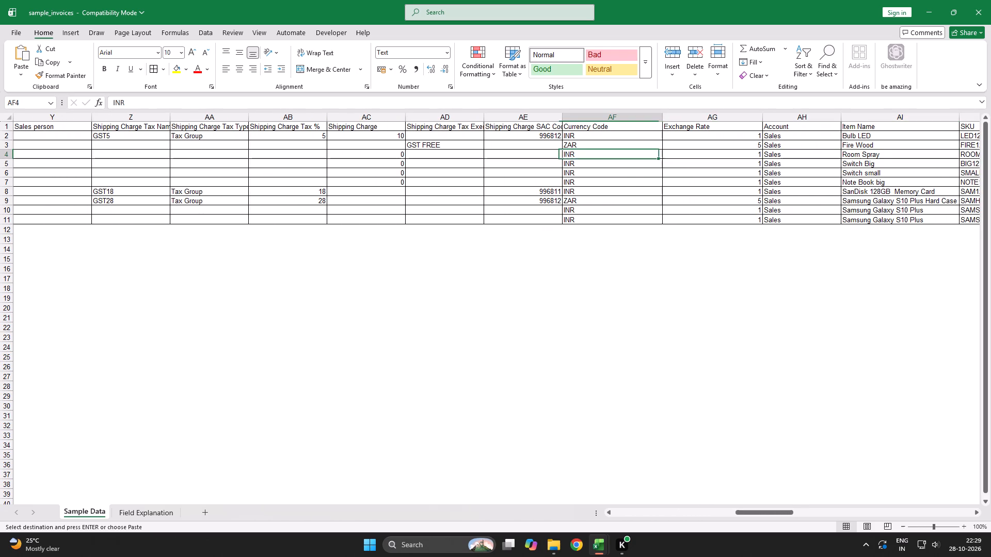
key("ctrl+c")
key("Up")
key("ctrl+v")
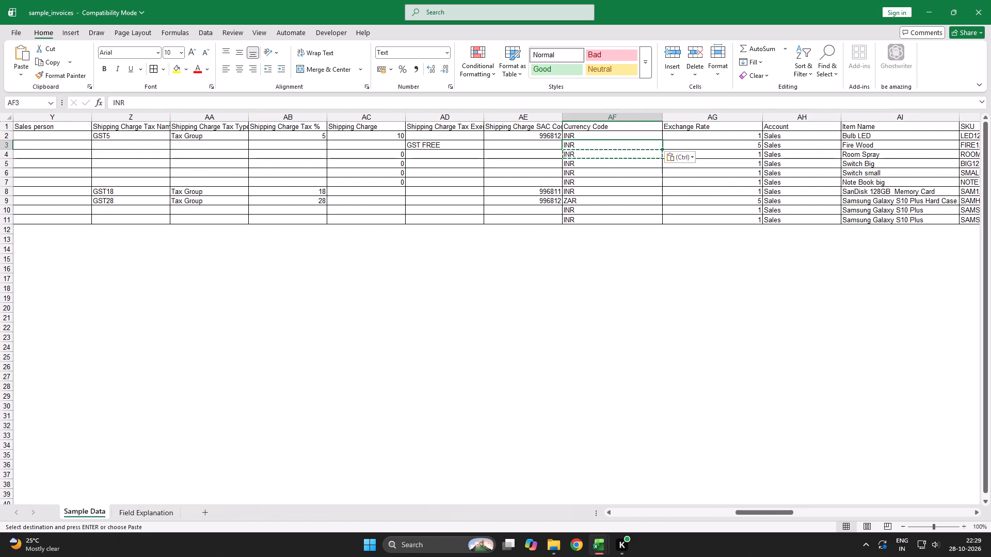
key("Down")
key("Up")
key("Down")
Blank out the Exchange Rate cells AG3 to AG6.
key("Right")
key("Right")
key("Left")
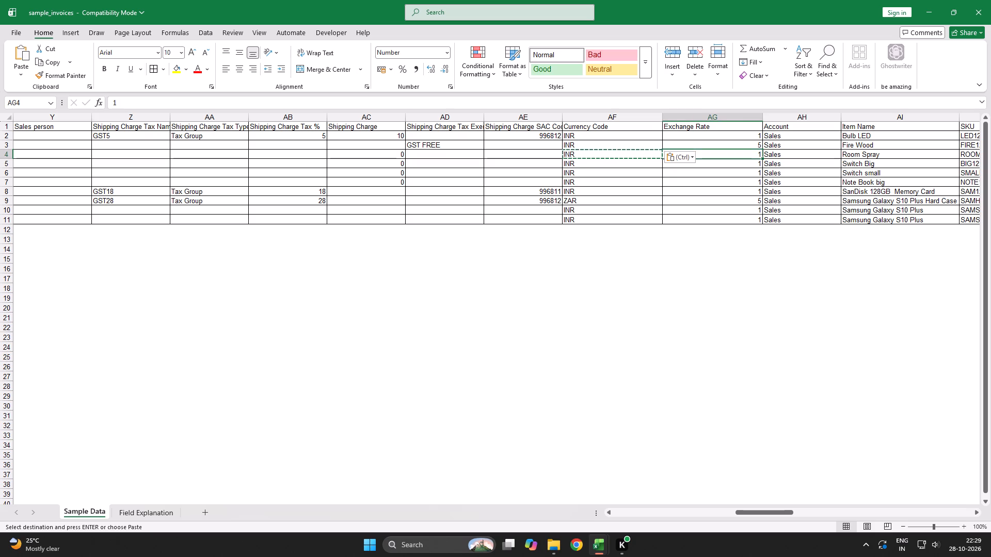
key("Up")
key("space")
key("Down")
key("space")
key("Down")
key("space")
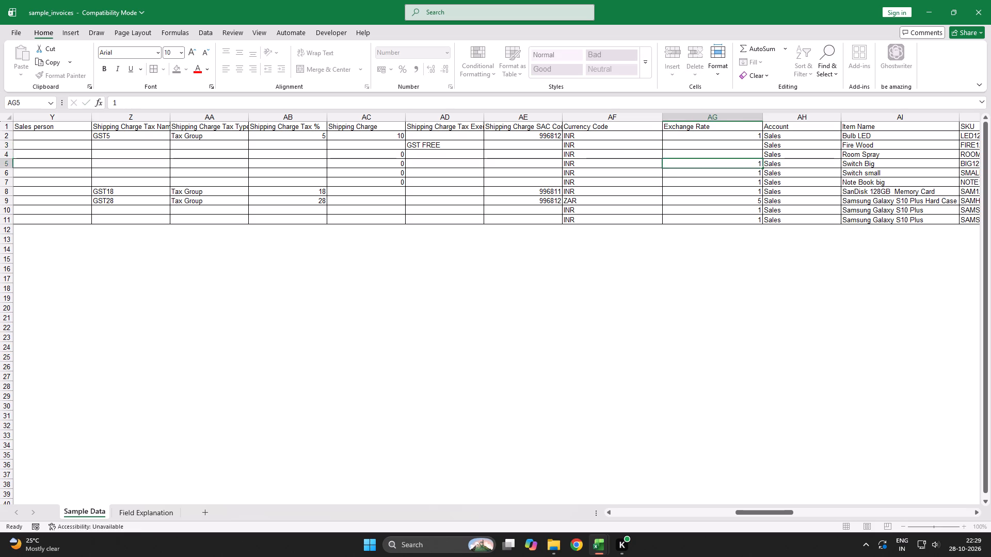
key("Down")
key("space")
key("Down")
key("Up")
key("Up")
Delete the sample item names in Item Name cells AI3 to AI6.
key("Right")
key("Right")
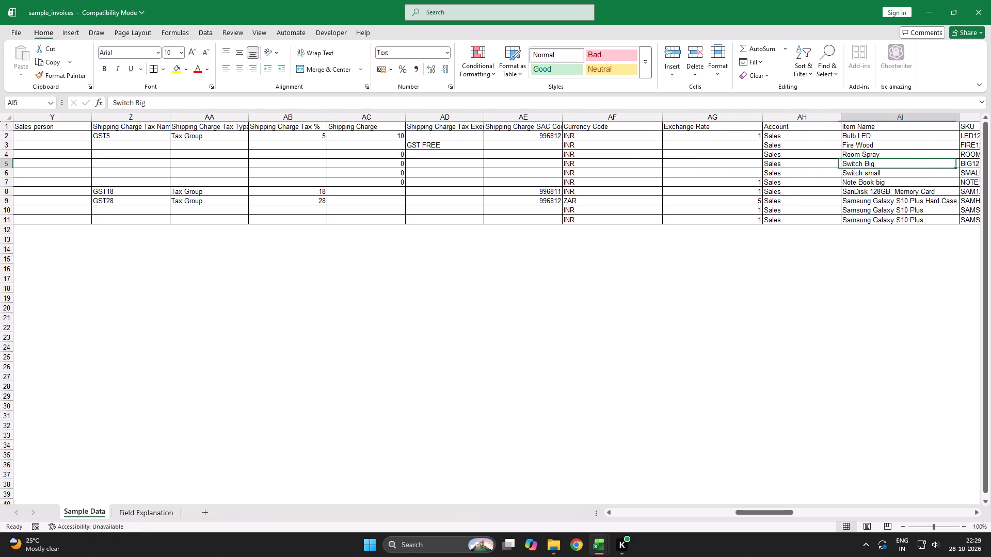
key("Right")
key("Right")
key("Left")
key("Left")
key("Left")
key("Right")
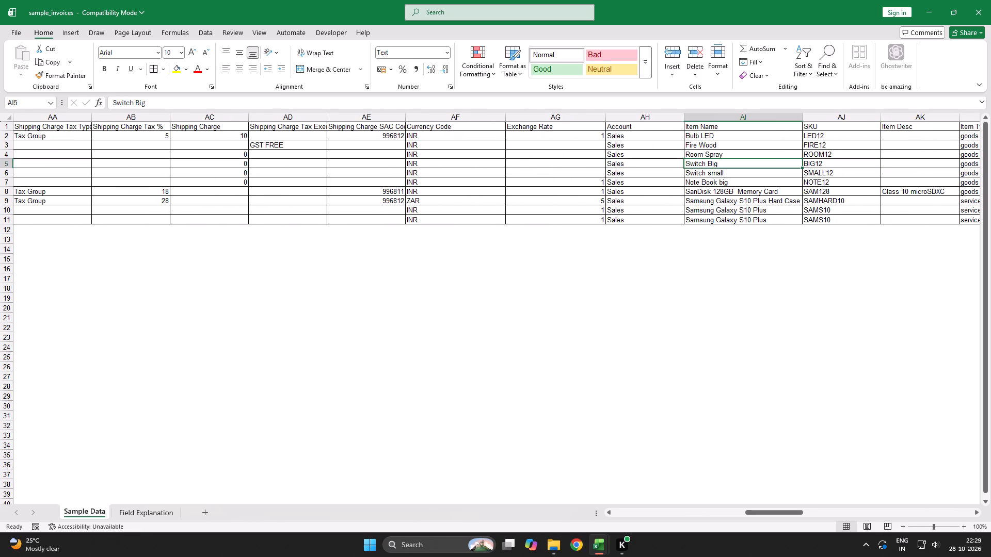
key("Up")
key("Up")
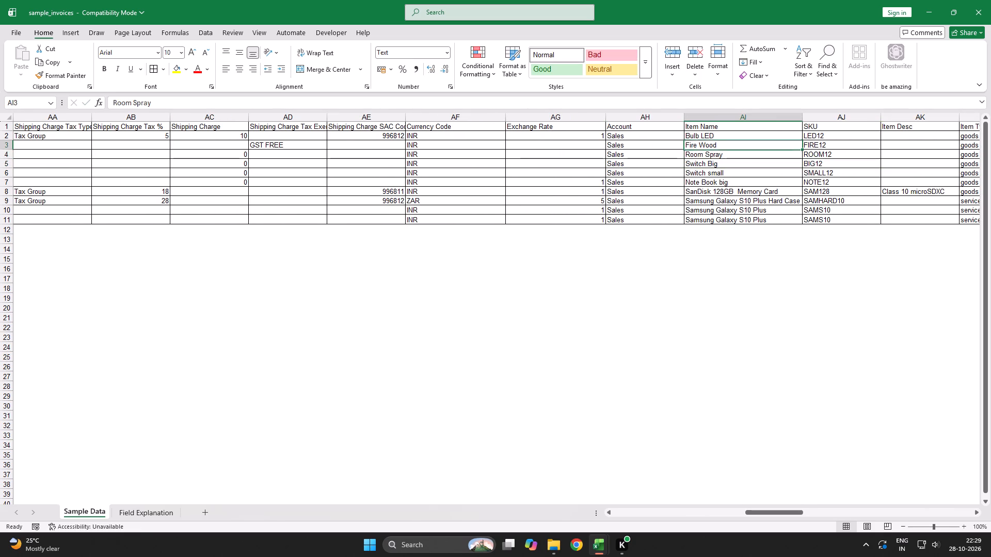
key("Down")
key("Up")
key("Down")
key("Up")
key("Up")
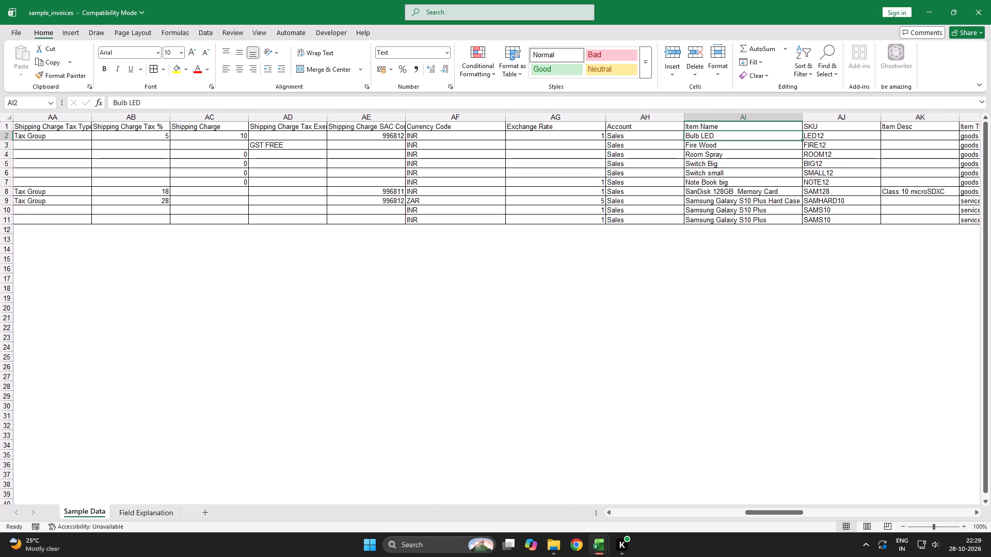
key("Down")
key("shift+Down")
key("shift+Down")
key("shift+Down")
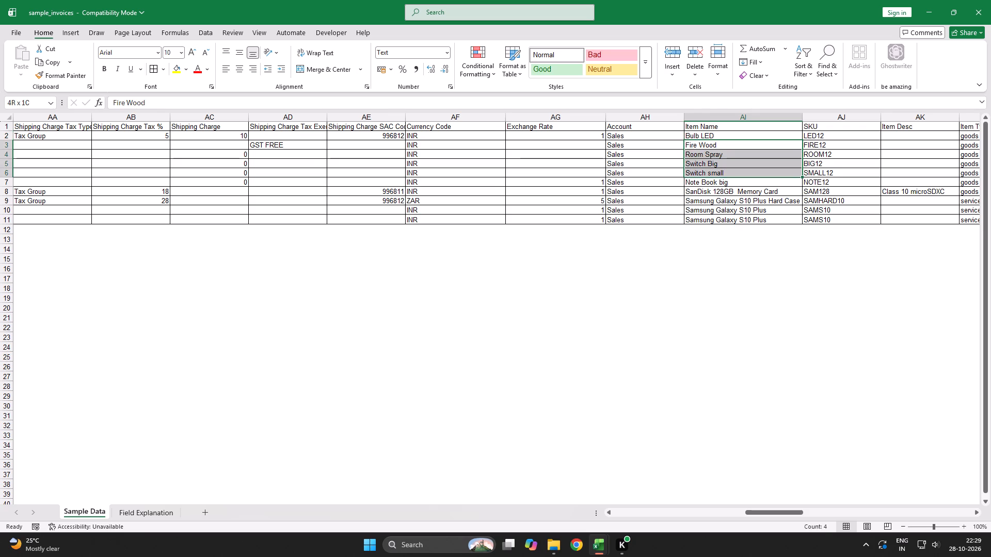
key("Delete")
Enter Item 18% as the item name in cell AI3.
key("Up")
key("Down")
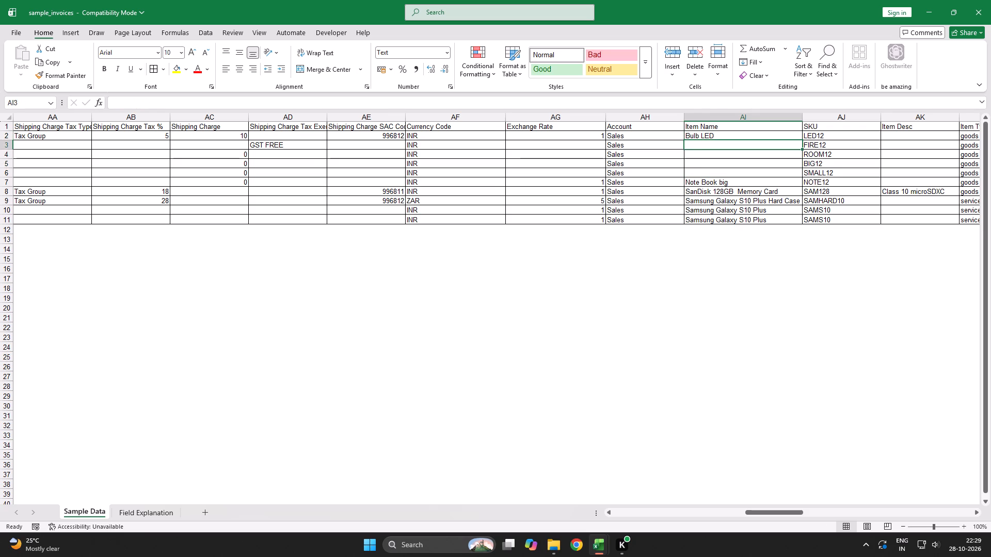
type("18")
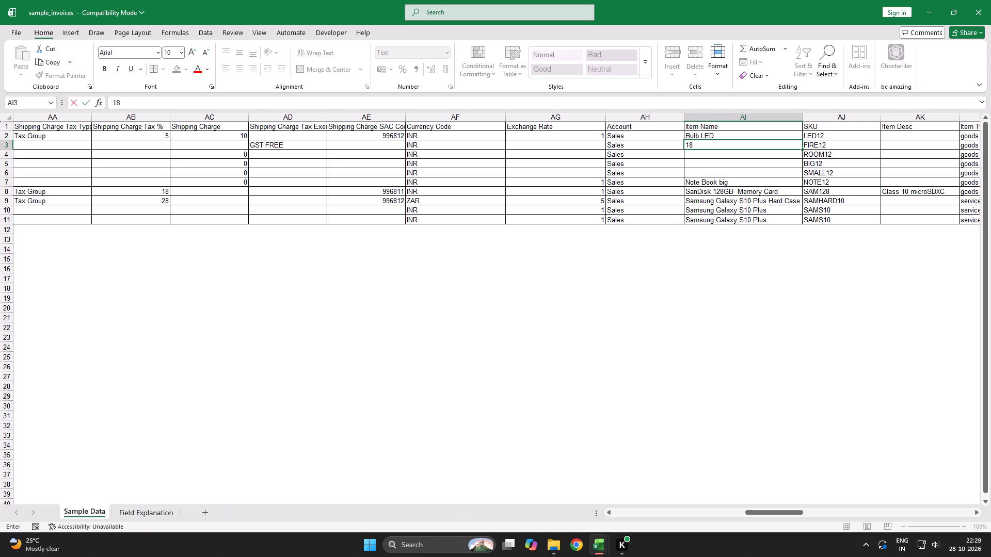
key("BackSpace")
key("BackSpace")
key("BackSpace")
type("Item")
key("space")
type("18")
key("shift+percent")
key("Return")
Copy the item name Item 18% from AI3 into Item Name cells AI4 to AI6.
key("Up")
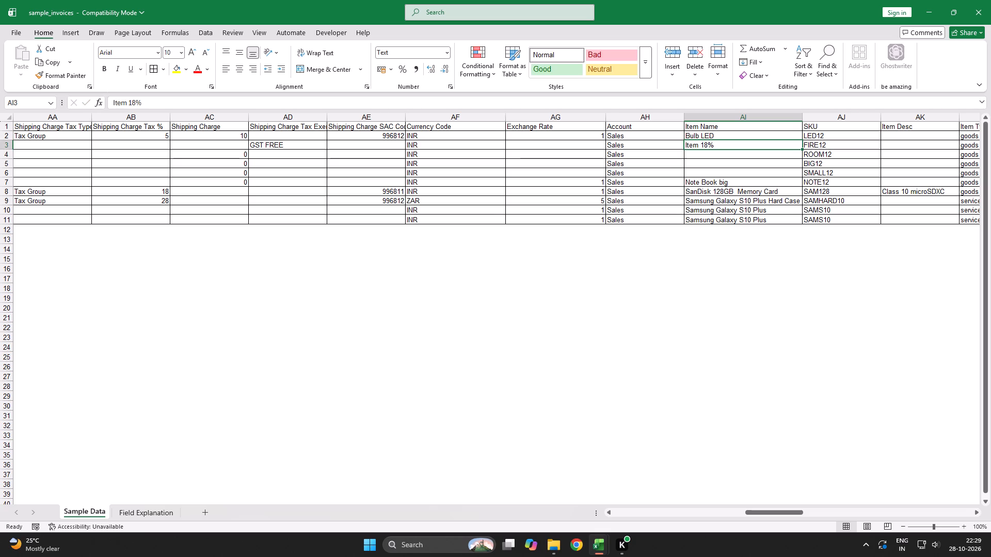
key("ctrl+c")
key("Down")
key("Up")
key("shift+Down")
key("shift+Down")
key("shift+Down")
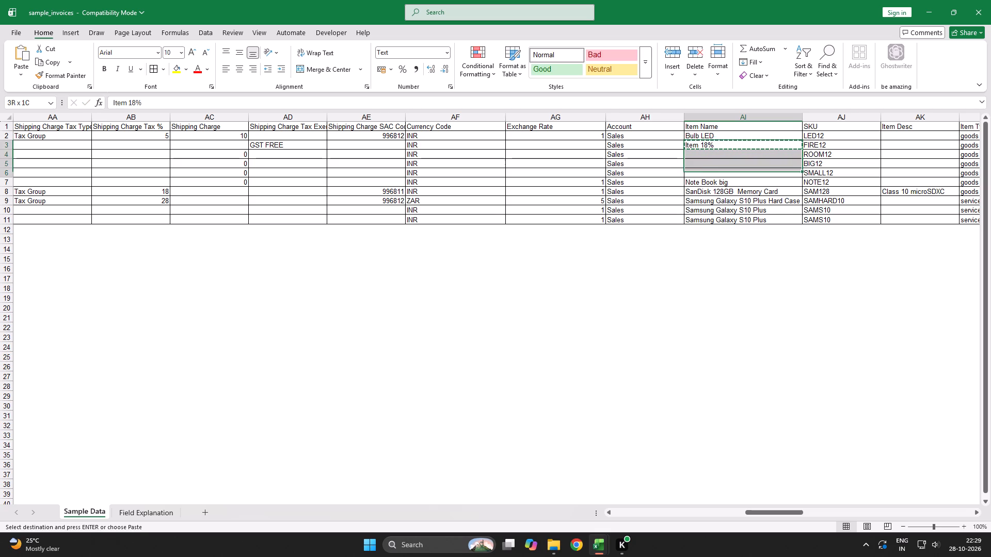
key("ctrl+v")
key("Down")
key("Up")
Blank out the SKU cells AJ3 to AJ7.
key("Right")
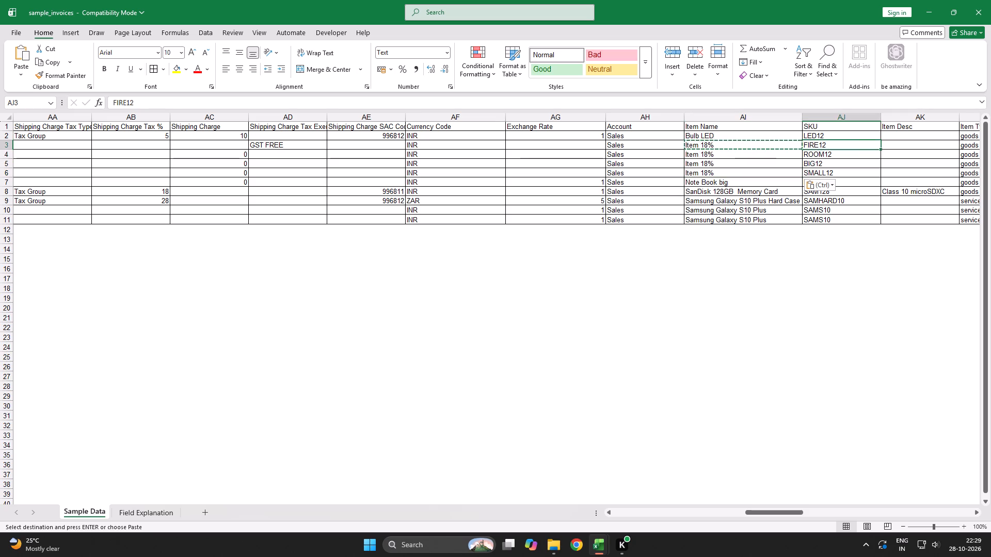
key("Right")
key("Right")
key("Left")
key("Left")
key("space")
key("Down")
key("space")
key("Down")
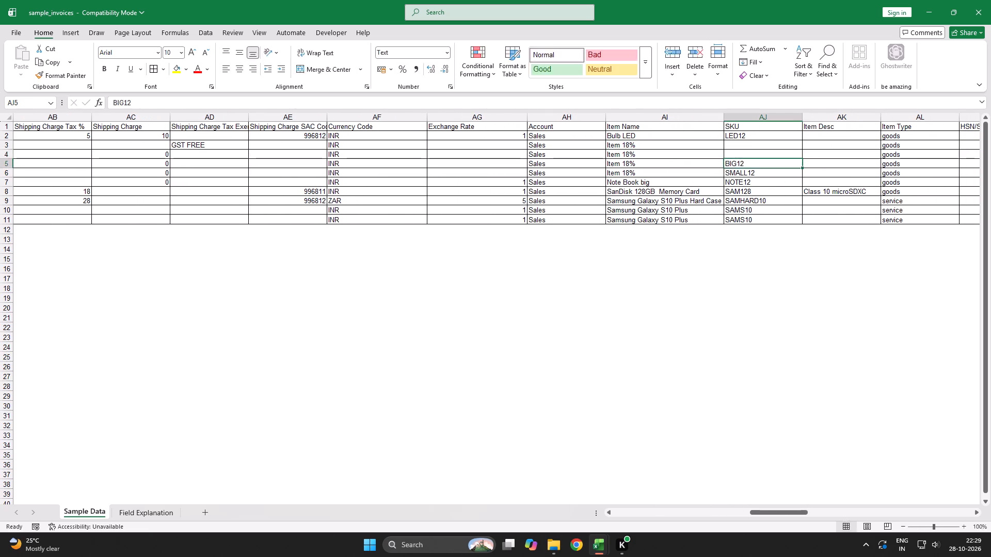
key("space")
key("Down")
key("space")
key("Down")
key("space")
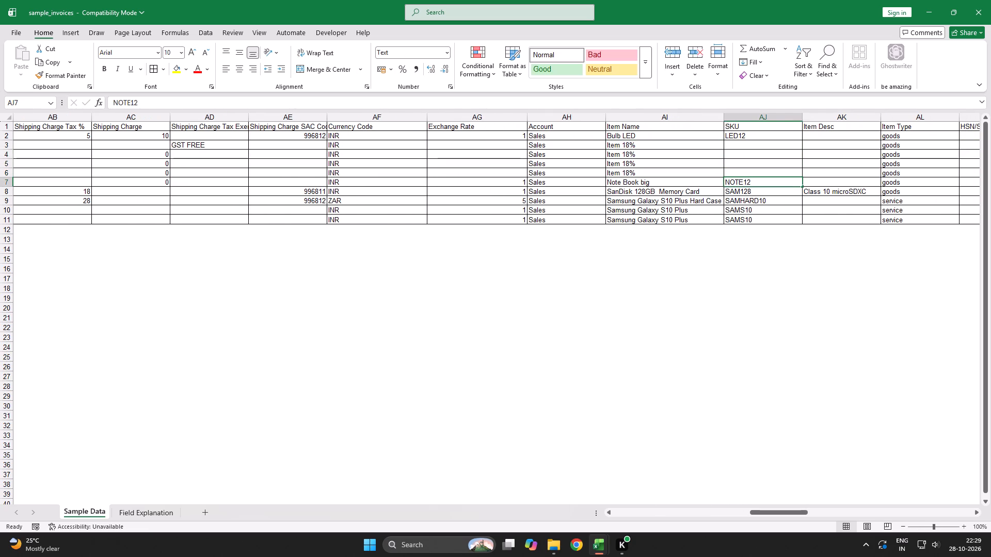
key("Down")
key("Up")
key("Up")
Blank out the HSN/SAC cells AM3 to AM6.
key("Right")
key("Right")
key("Right")
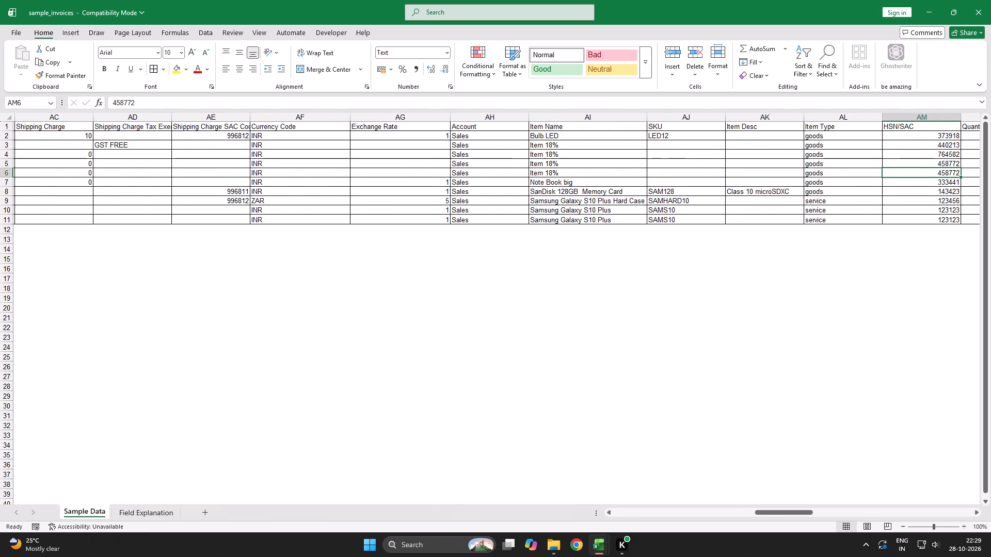
key("Left")
key("Right")
key("Right")
key("Right")
key("Left")
key("Left")
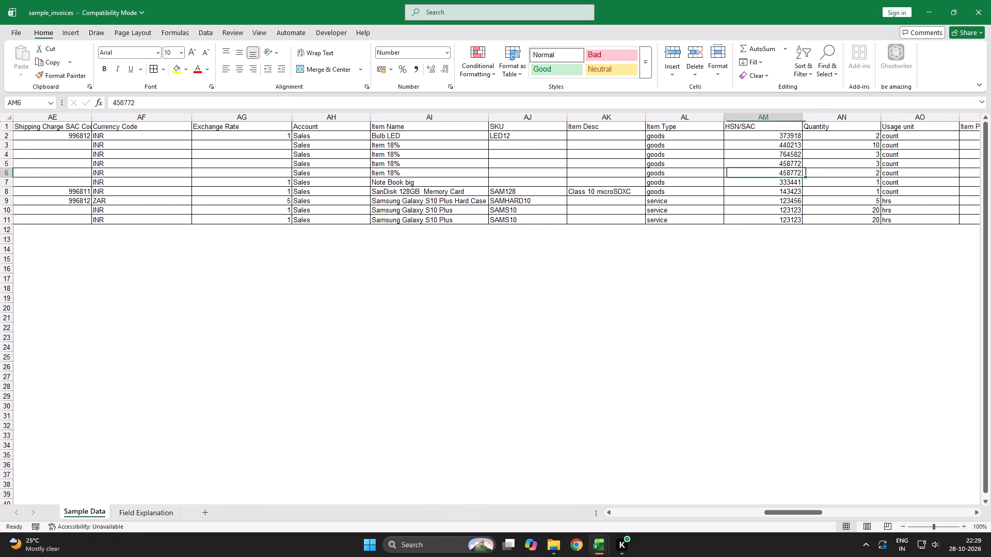
key("Up")
key("Up")
key("Up")
key("space")
key("Down")
key("space")
key("Down")
key("space")
key("Down")
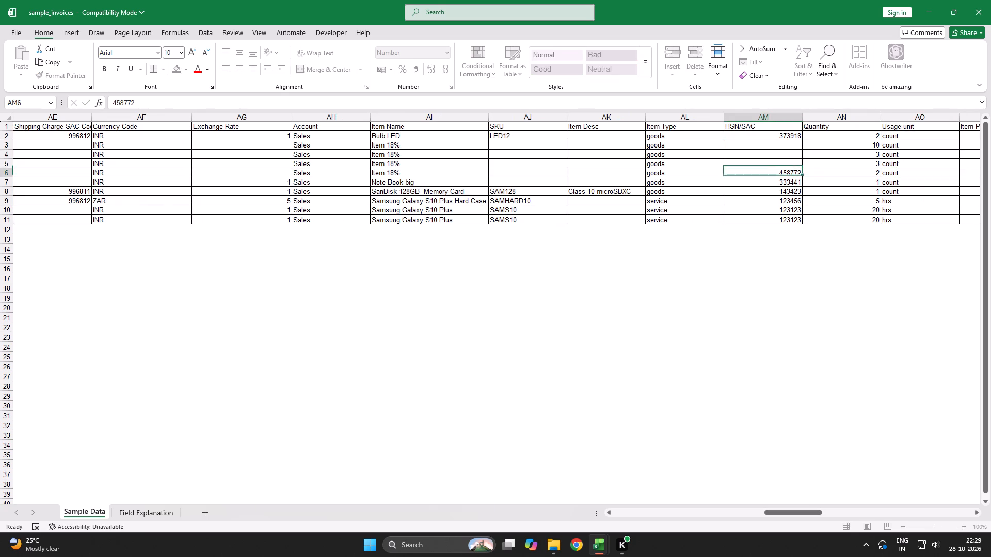
key("space")
key("Down")
Copy the HSN code 830890 from cell G3 of the SEP 2026 workbook into HSN/SAC cells AM3 to AM5 of sample_invoices.
key("alt+Tab")
key("Right")
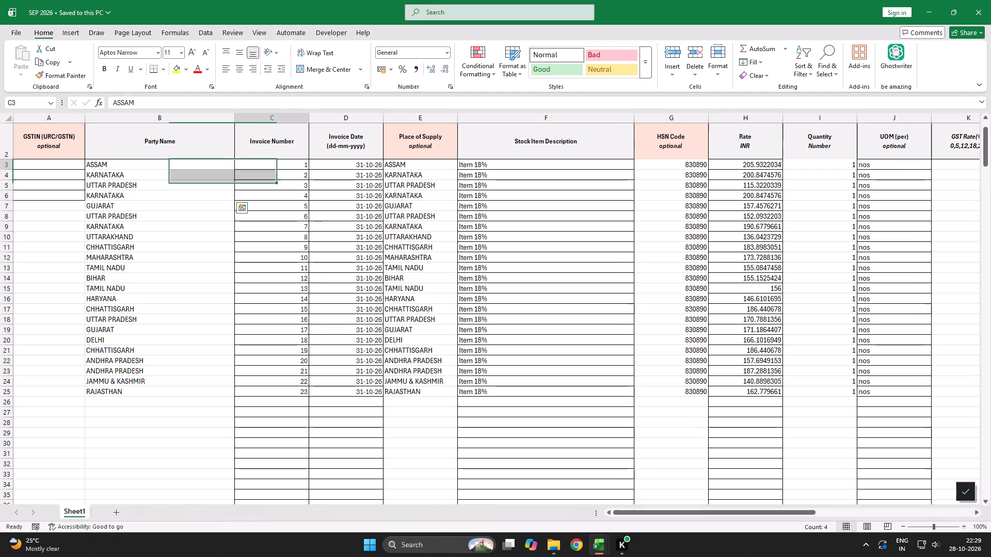
key("Right")
key("Right")
key("Right")
key("Right")
key("Right")
key("Left")
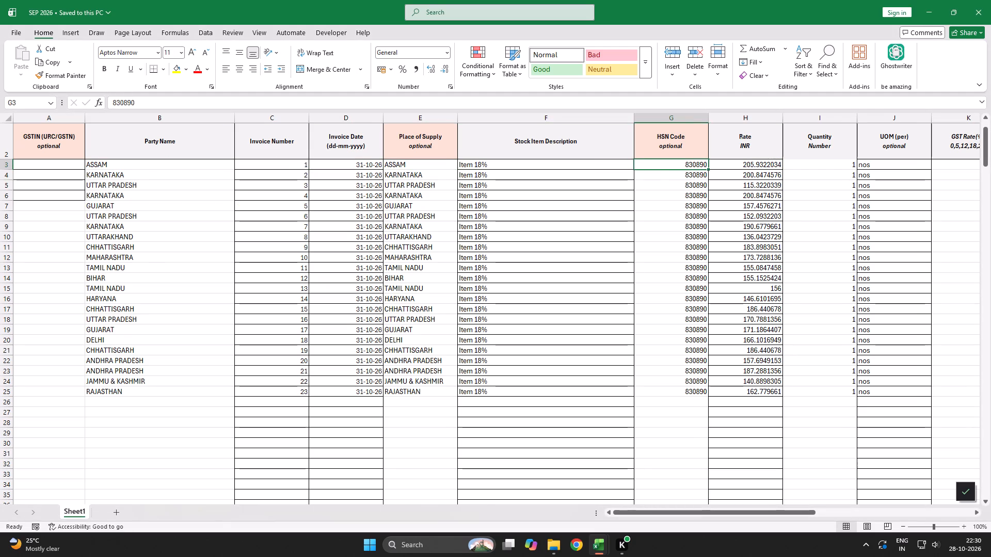
key("ctrl+c")
key("alt+Tab")
key("Right")
key("Left")
key("Up")
key("Up")
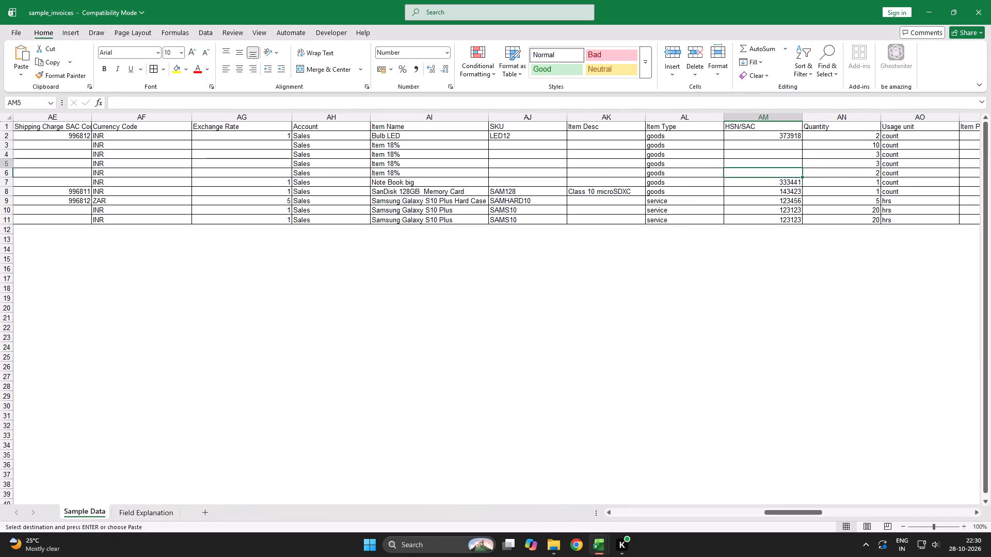
key("Up")
key("Up")
key("ctrl+v")
key("Down")
key("ctrl+v")
key("Down")
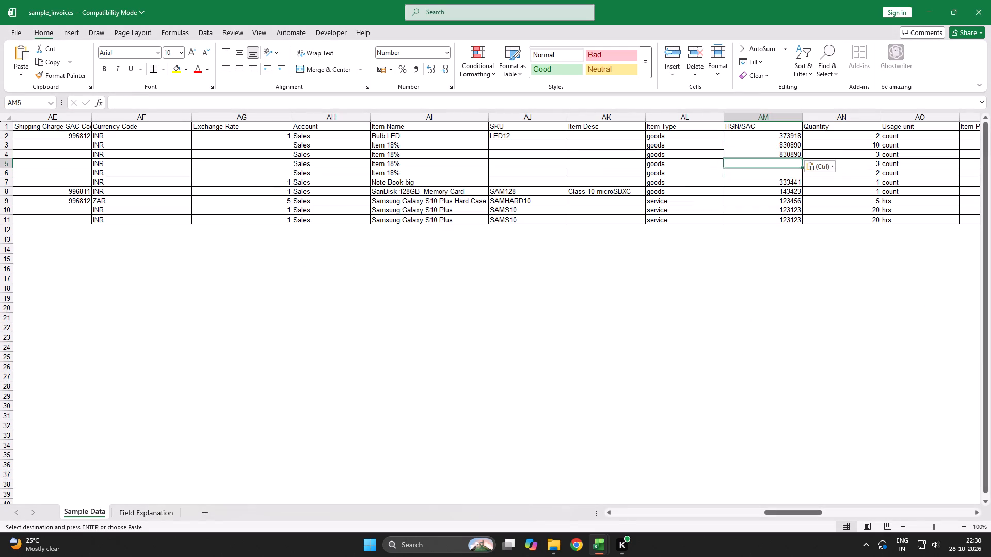
key("ctrl+v")
key("Down")
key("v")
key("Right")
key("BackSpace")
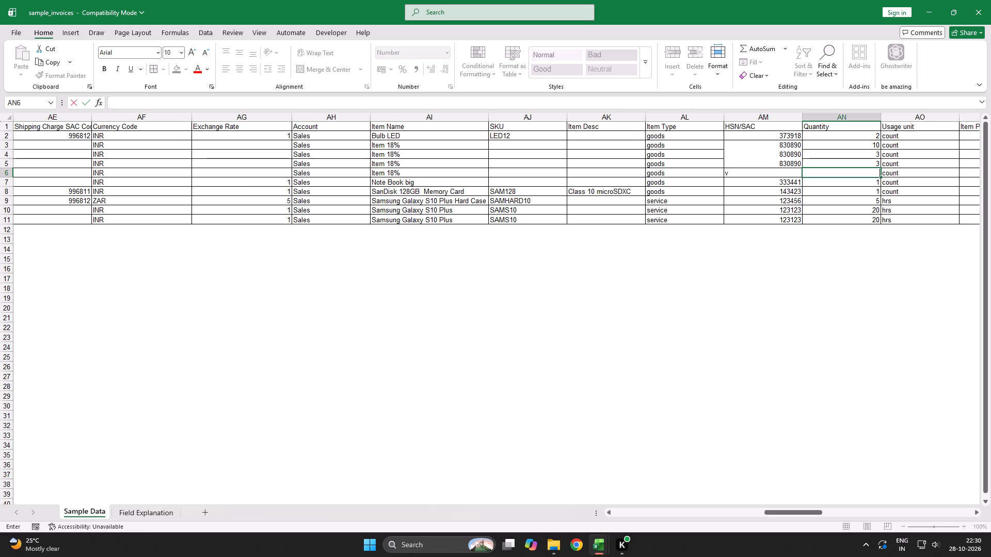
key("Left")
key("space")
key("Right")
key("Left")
Copy the HSN code 830890 from cell AM5 into HSN/SAC cell AM6.
key("Up")
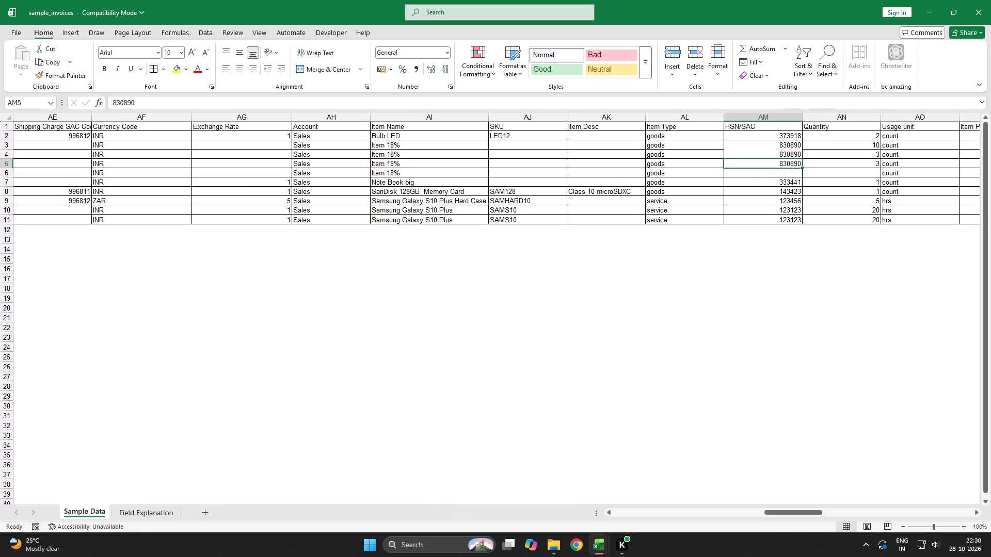
key("ctrl+c")
key("Down")
key("Return")
Set the Quantity cells AN3 to AN6 to 1.
key("Up")
key("Right")
key("Up")
key("Up")
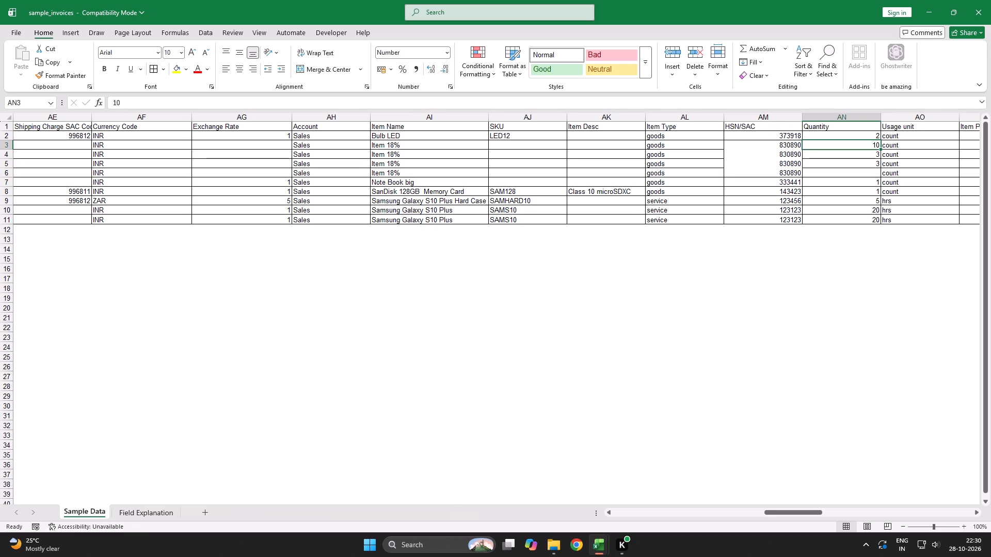
key("1")
key("Return")
key("1")
key("Return")
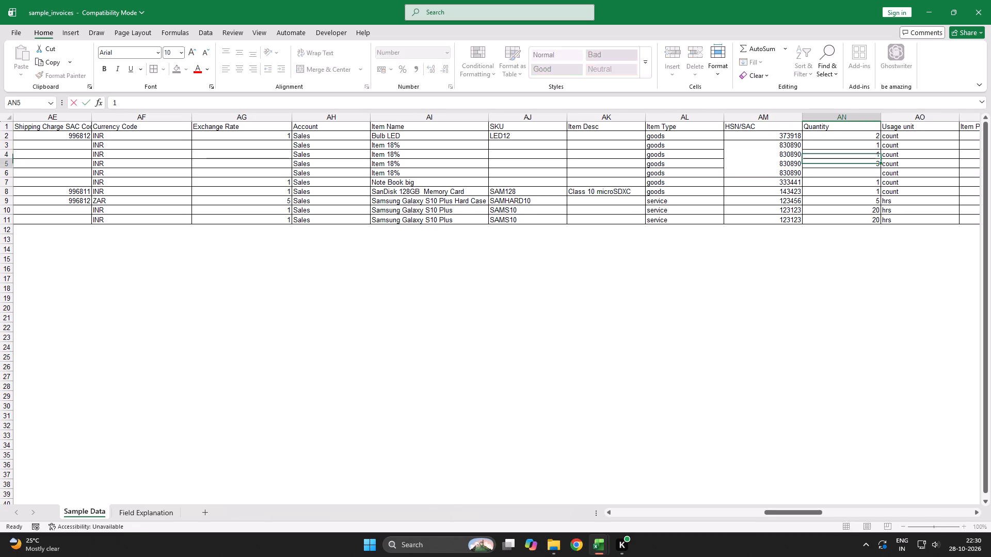
key("1")
key("Return")
key("1")
key("Return")
key("Up")
key("Up")
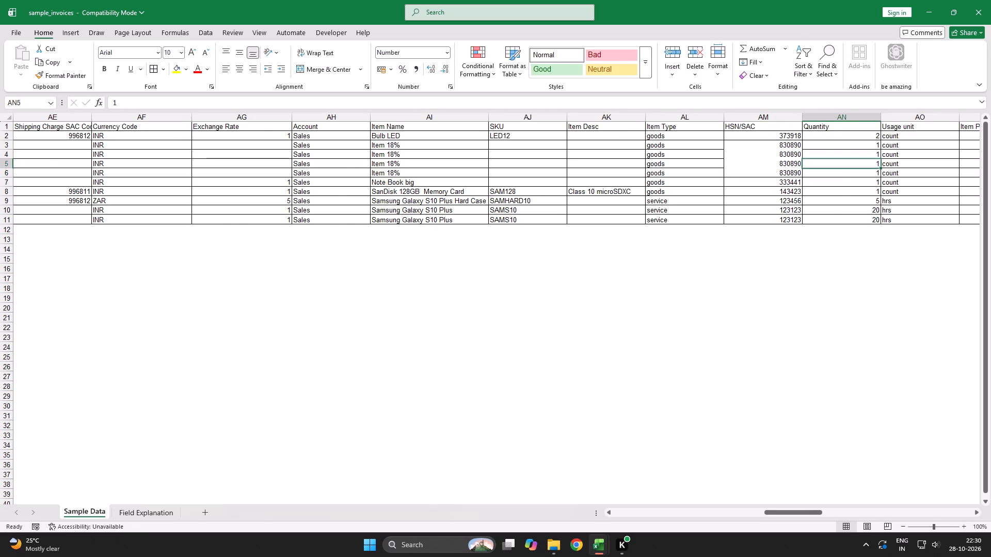
Clear the Item Price cells AP3 to AP6.
key("Right")
key("Right")
key("Right")
key("Left")
key("Left")
key("Right")
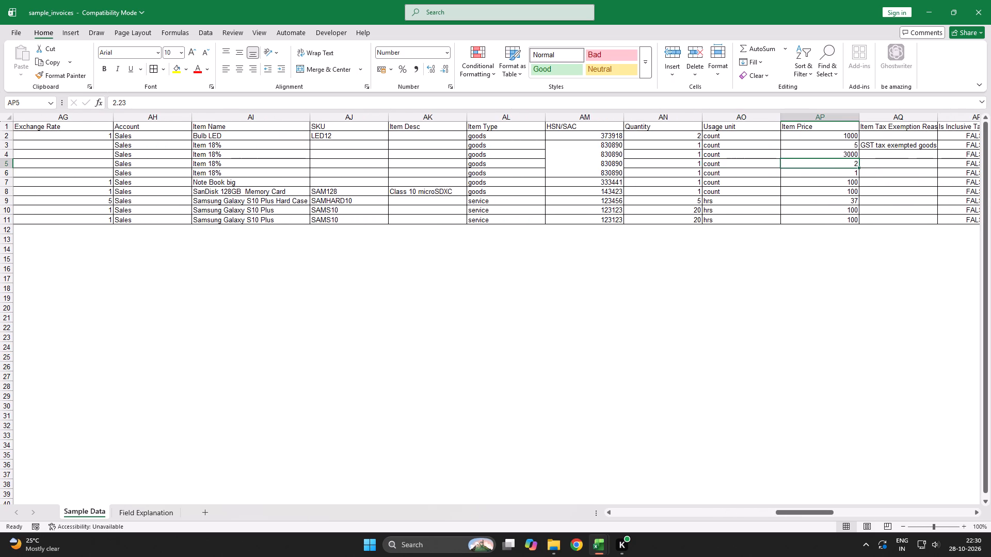
key("Up")
key("Up")
key("Down")
key("Up")
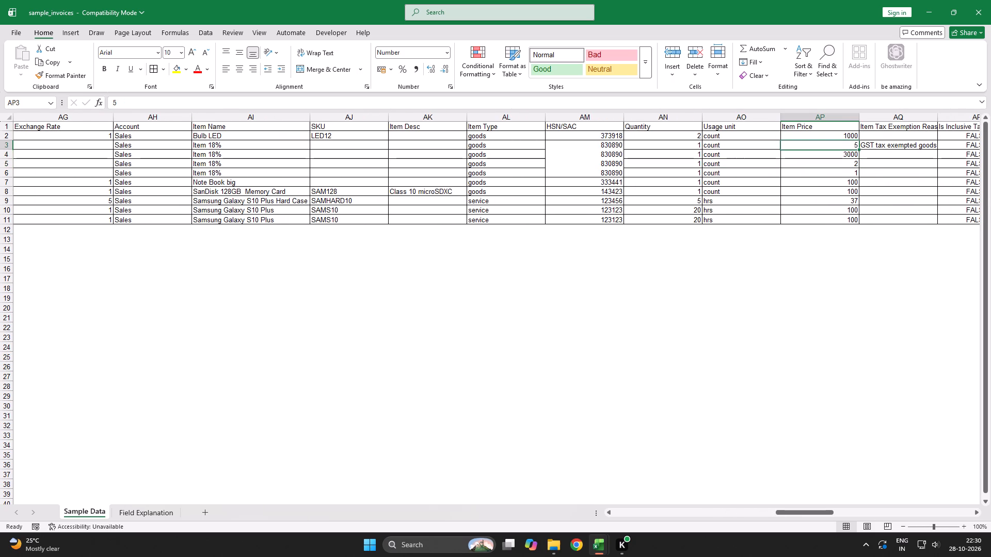
key("shift+Down")
key("shift+Down")
key("shift+Down")
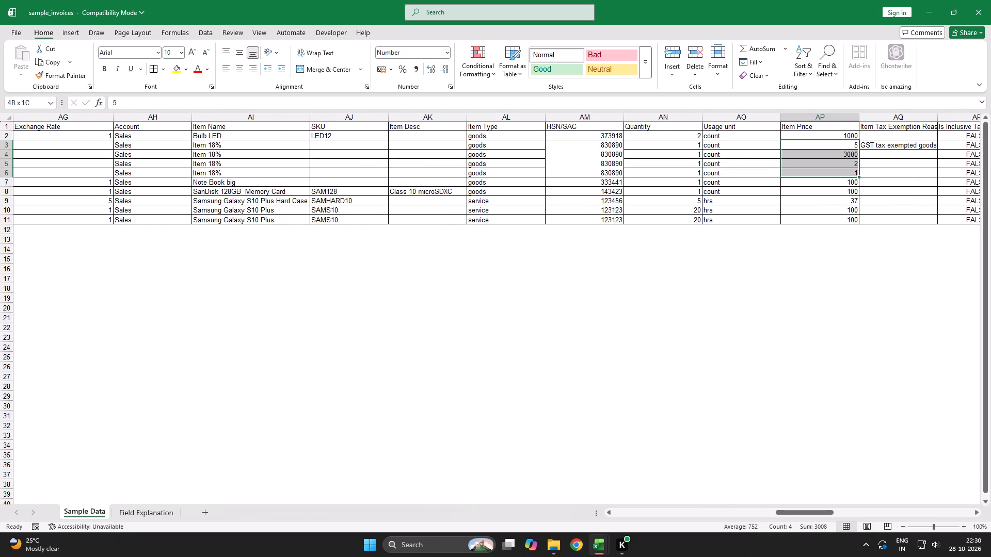
key("Delete")
key("Down")
key("Up")
key("Down")
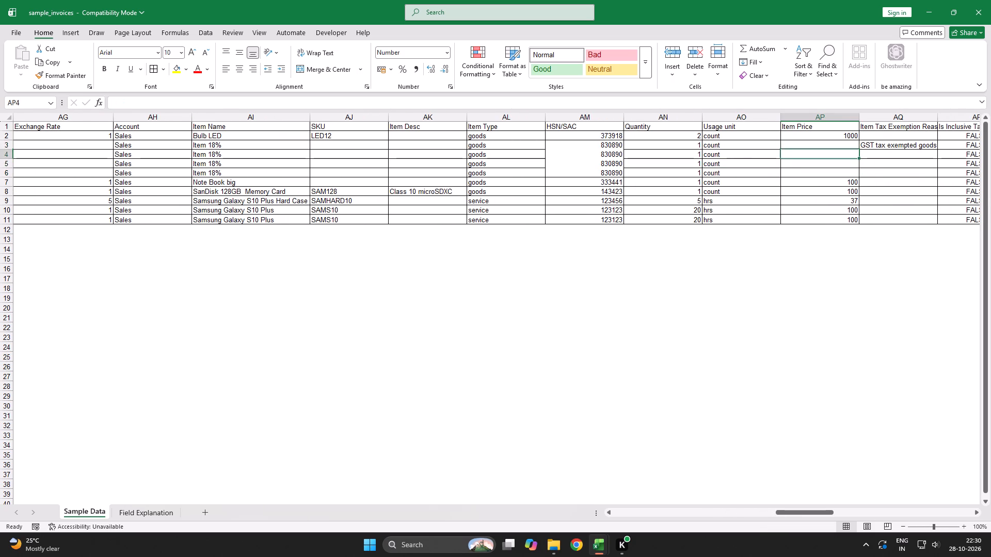
key("Up")
Switch to the SEP 2026 workbook and copy the Rate cells H3 to H6 for use in sample_invoices.
key("alt+Tab")
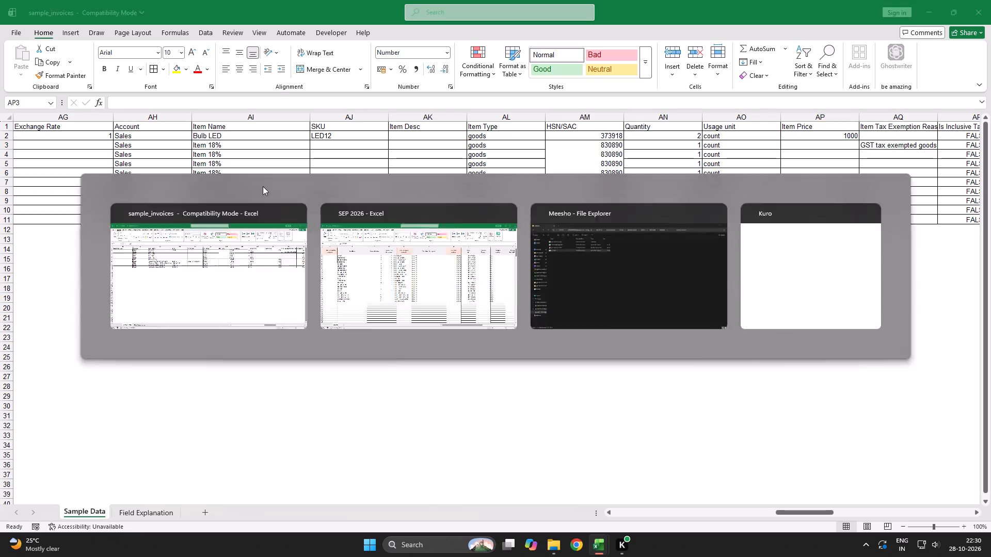
key("Right")
key("Right")
key("Left")
key("shift+Down")
key("shift+Down")
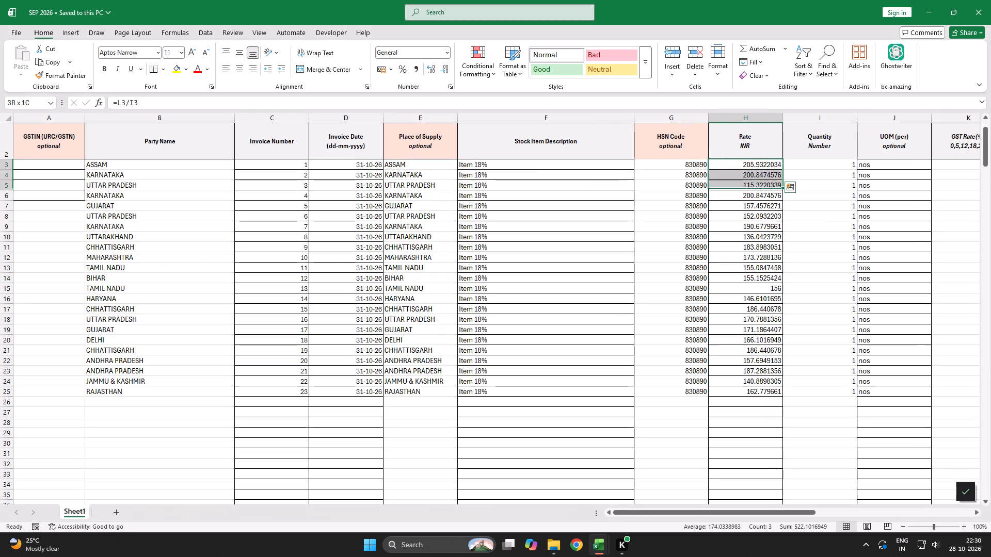
key("shift+Down")
key("ctrl+c")
key("alt+Tab")
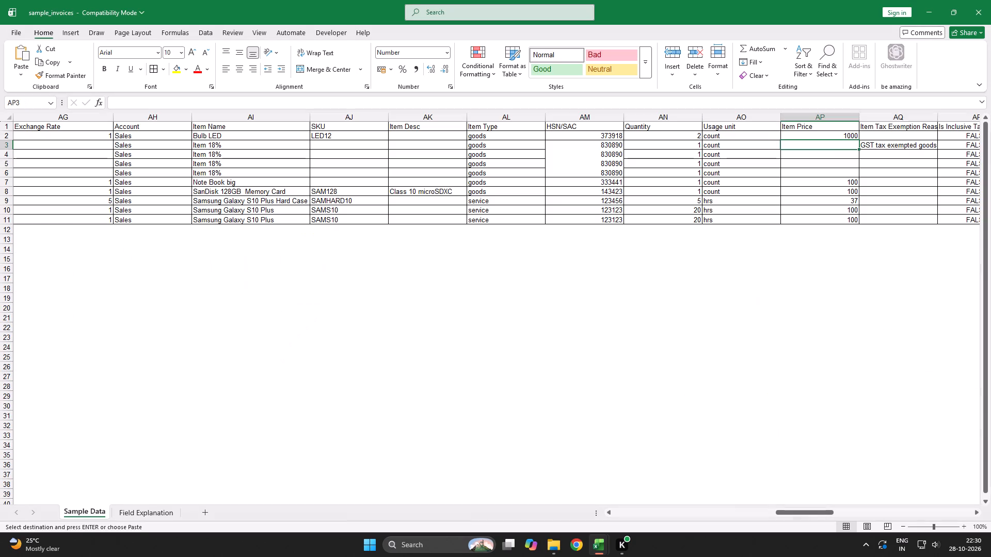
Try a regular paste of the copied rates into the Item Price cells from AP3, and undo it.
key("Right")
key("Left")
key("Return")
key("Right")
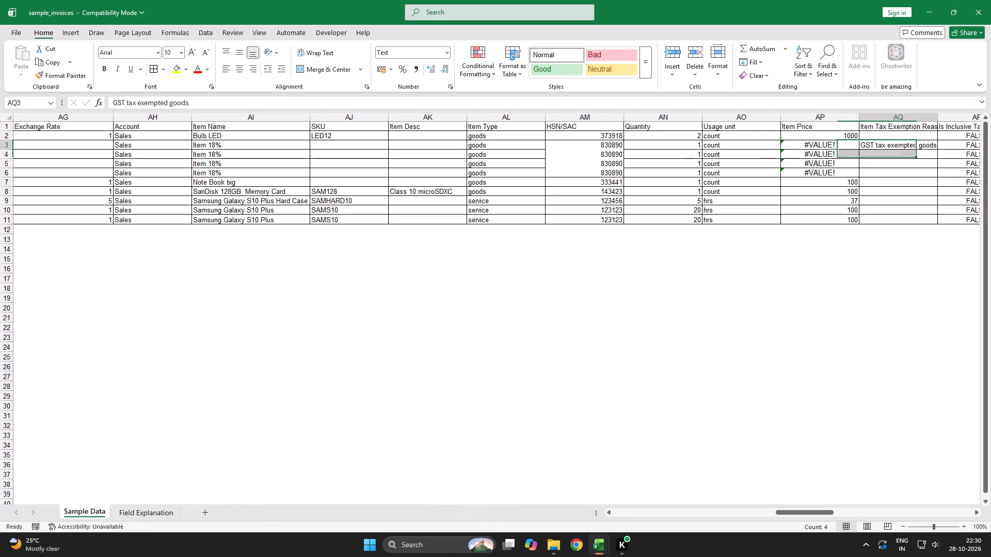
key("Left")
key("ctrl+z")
Paste the copied rates as values only into Item Price cells AP3 to AP6 of sample_invoices.
key("Right")
key("Left")
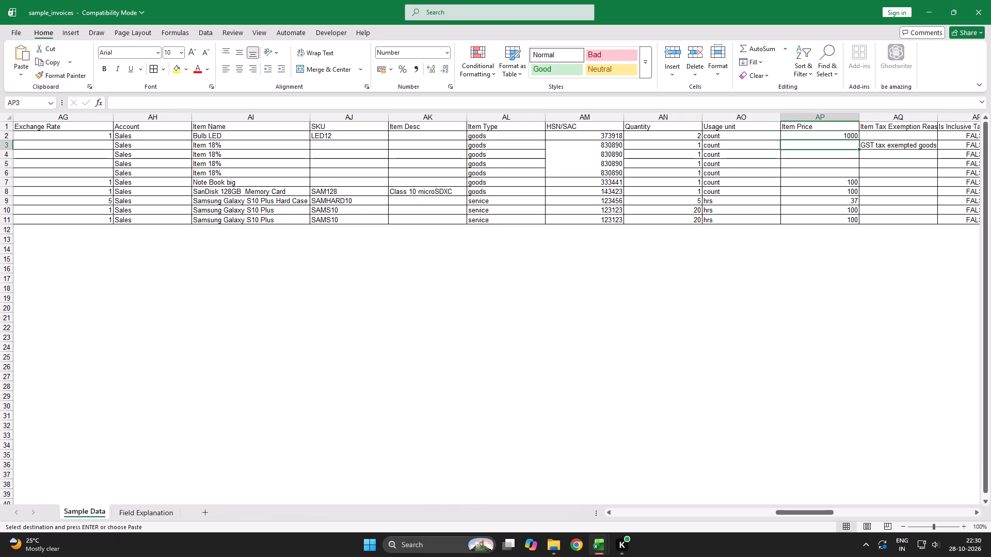
type("hvv")
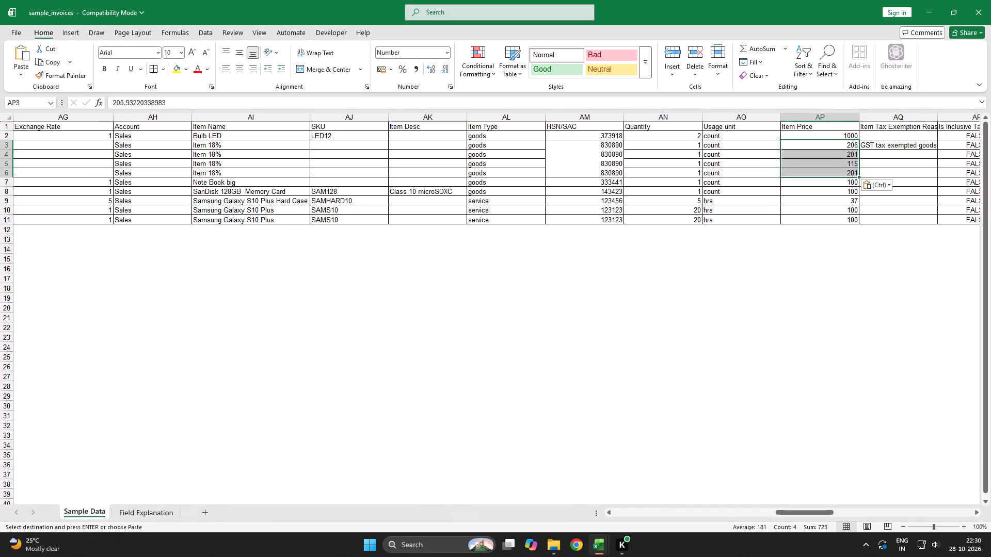
key("Right")
key("Right")
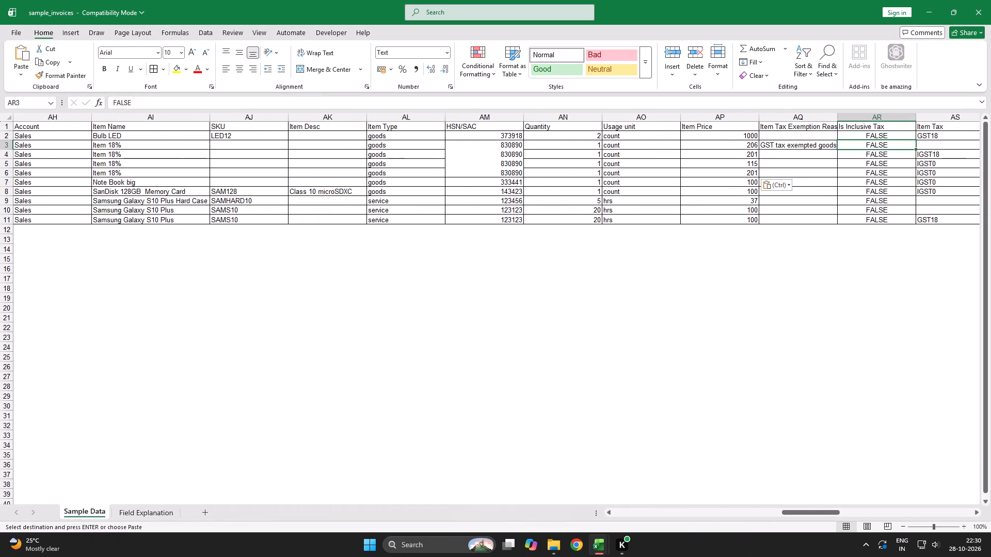
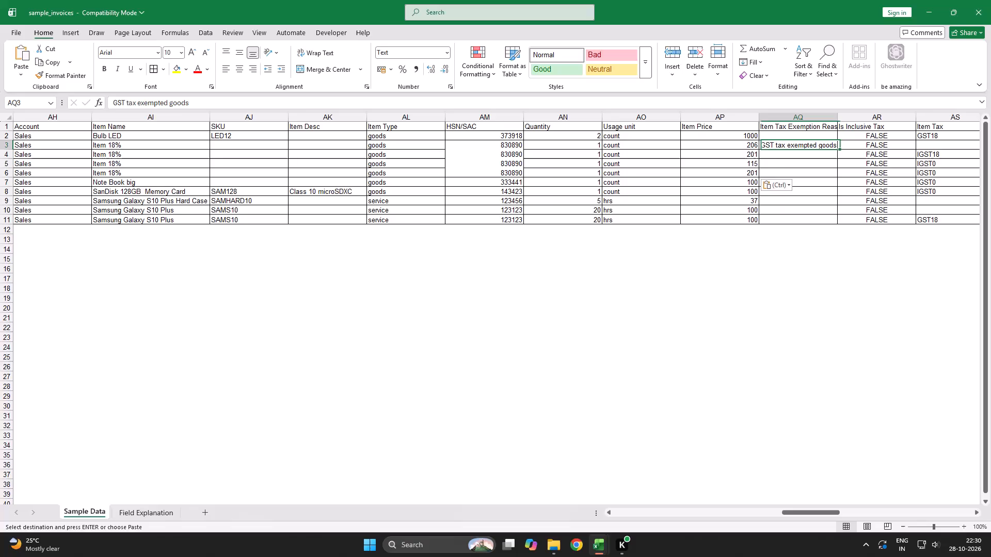
Blank out the Item Tax Exemption Reason cell AQ3 with a space.
key("space")
key("Right")
Check the headings and row values of the Is Inclusive Tax and Item Tax columns.
key("Right")
key("Left")
key("Right")
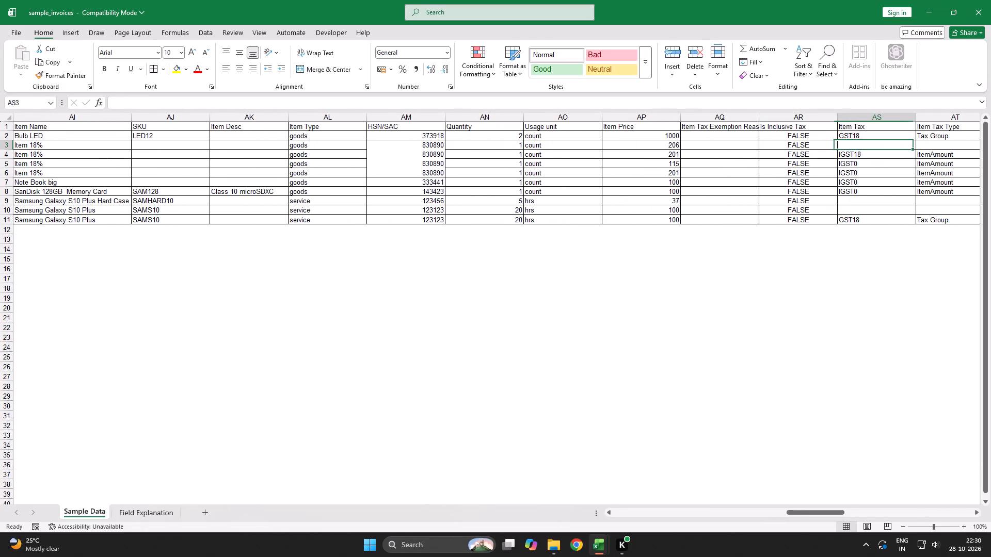
key("Left")
key("Up")
key("Up")
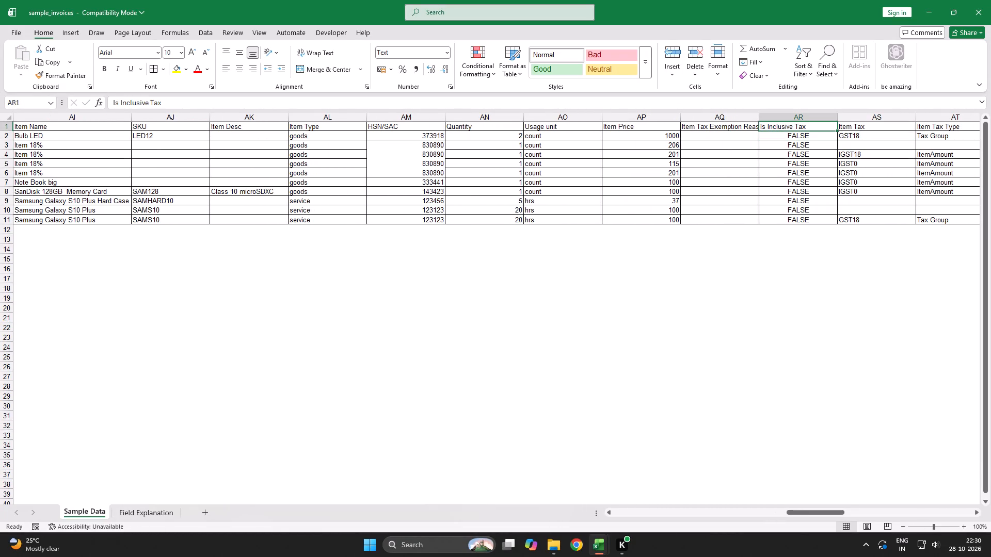
key("Down")
key("Down")
key("Down")
key("Up")
key("Up")
key("Up")
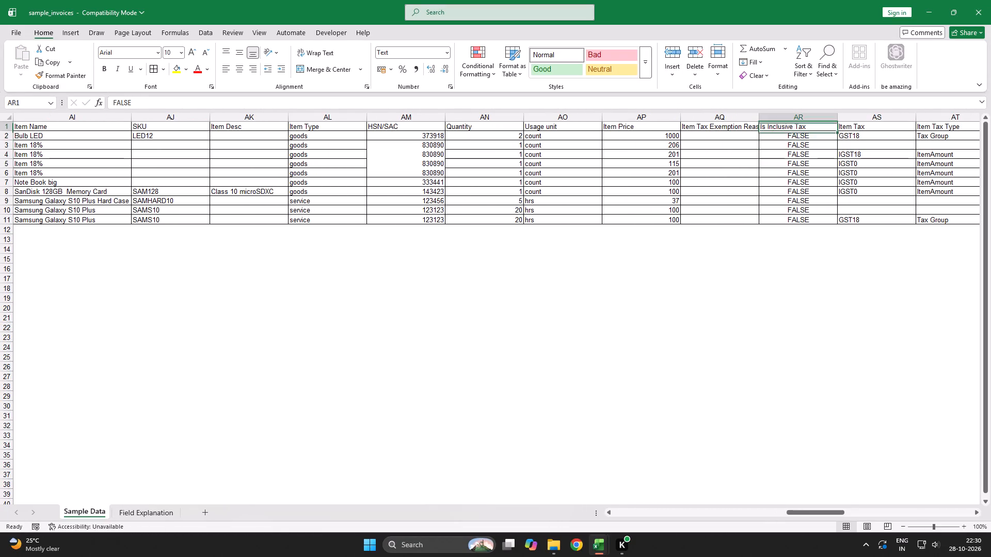
key("Down")
key("Down")
key("Down")
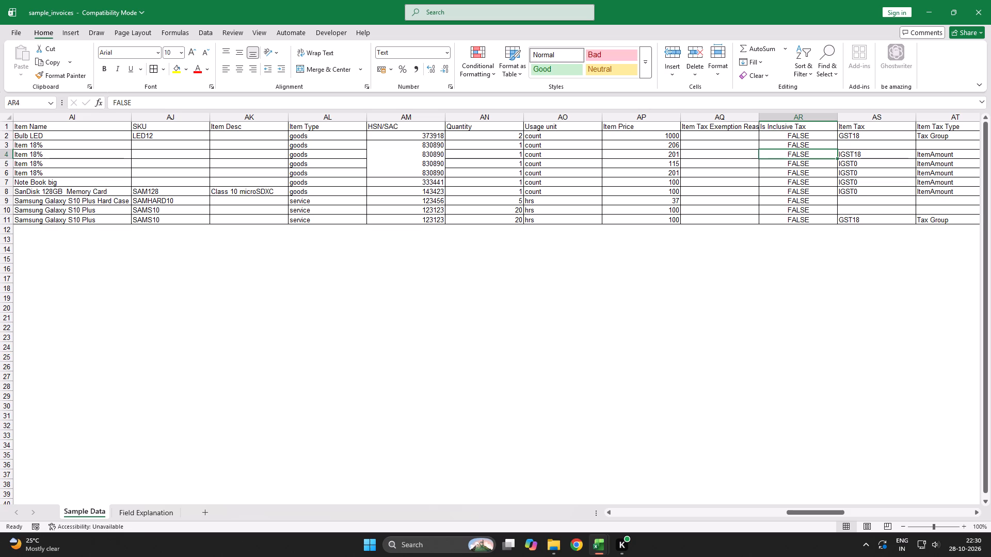
key("Up")
key("Down")
key("Right")
key("Up")
key("Up")
key("Up")
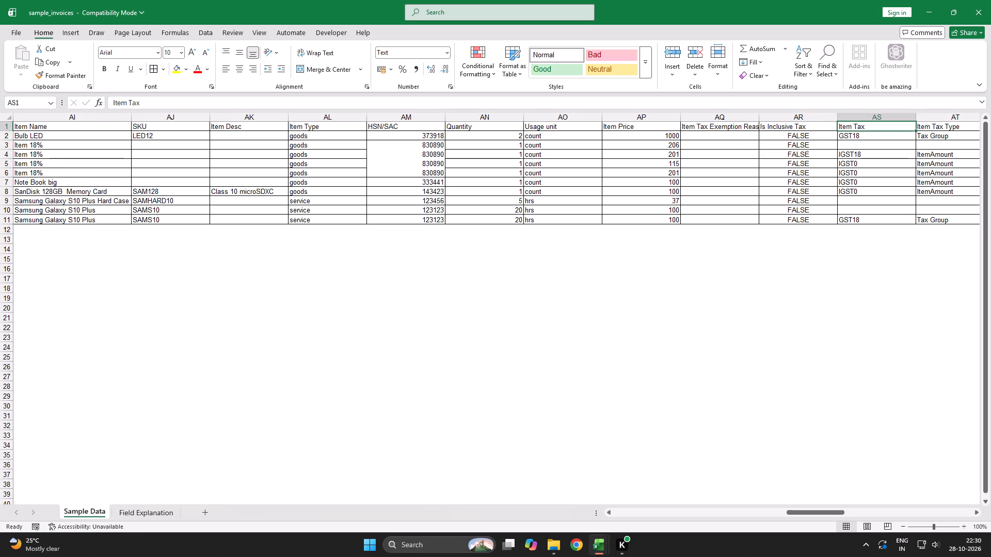
Copy IGST18 from Item Tax cell AS4 into AS3 and fill it down through AS6.
key("Down")
key("Down")
key("Down")
key("Right")
key("Right")
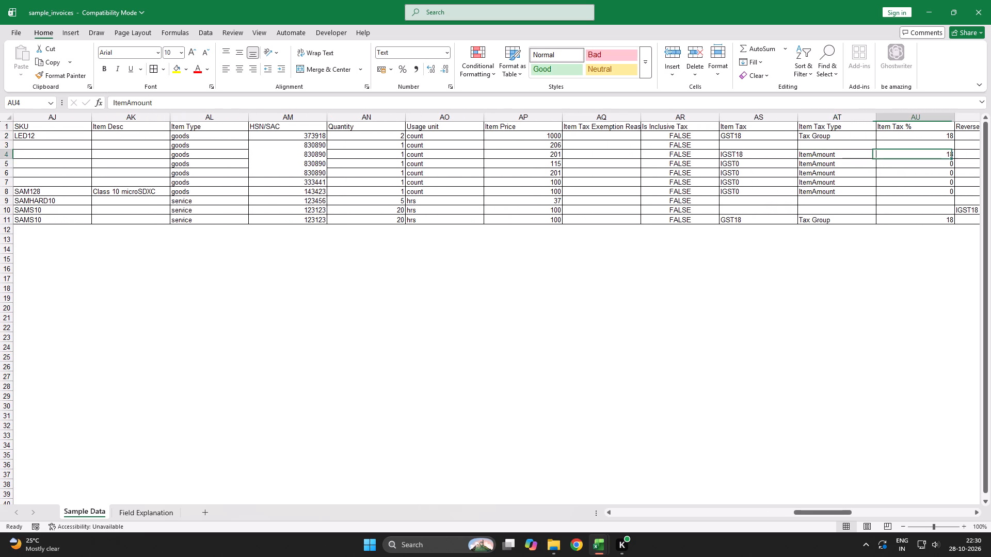
key("Left")
key("Left")
key("ctrl+c")
key("Up")
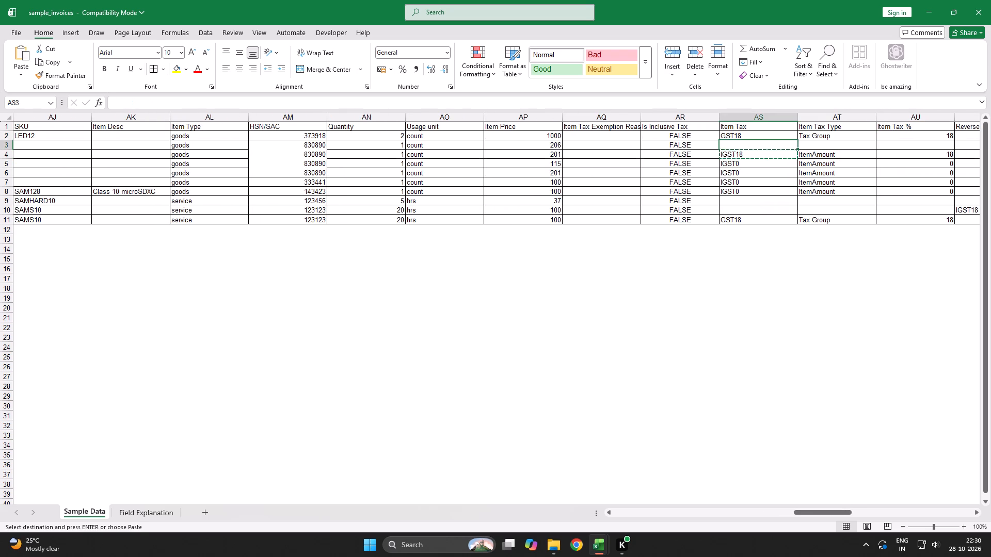
key("ctrl+v")
key("Down")
key("Up")
key("shift+Down")
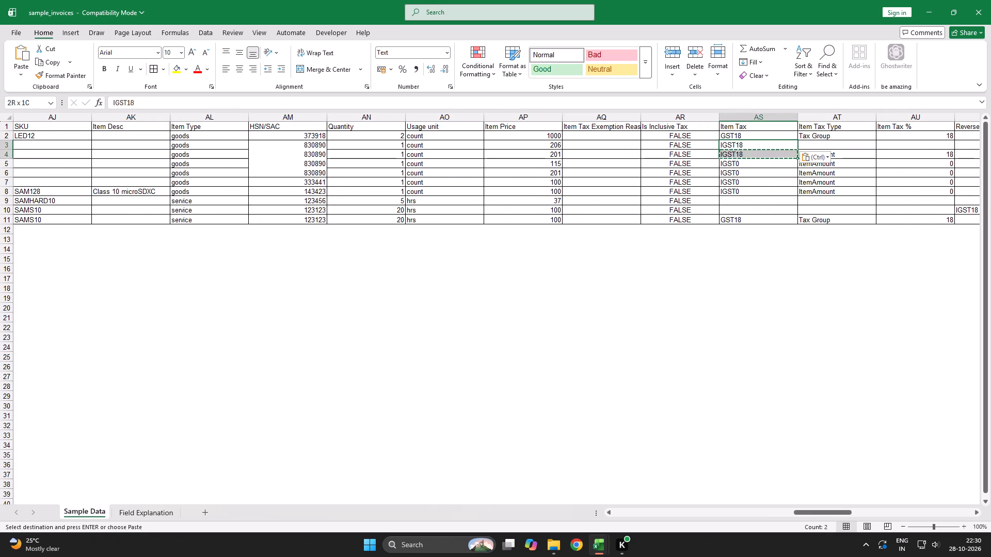
key("shift+Down")
key("shift+Down")
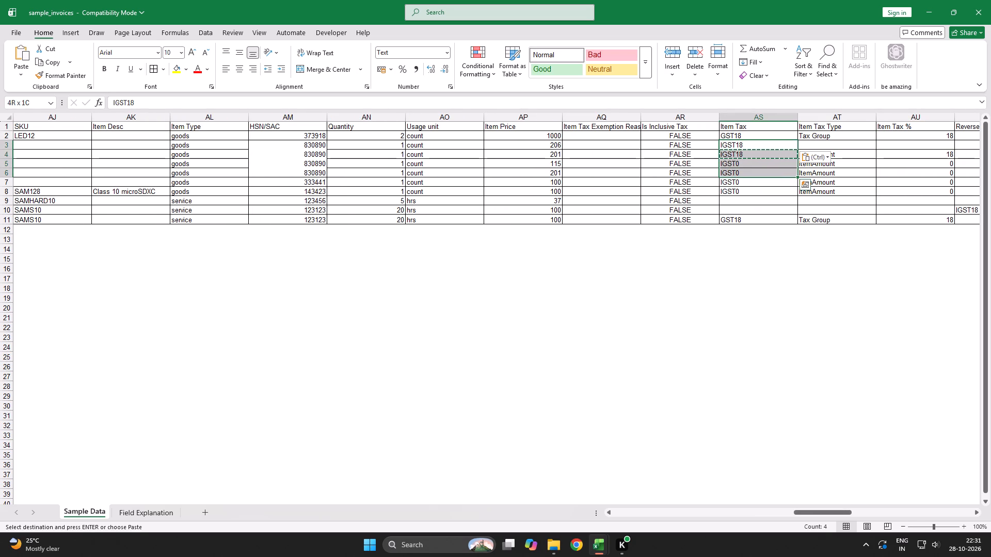
key("ctrl+d")
Copy ItemAmount from Item Tax Type cell AT4 into AT3.
key("Down")
key("Right")
key("Right")
key("Left")
key("Right")
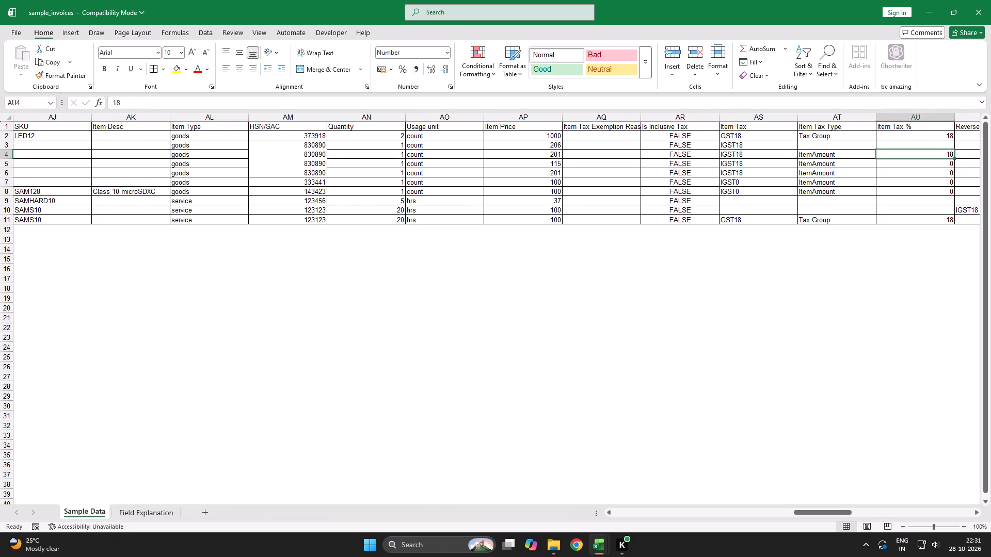
key("Right")
key("Left")
key("Left")
key("ctrl+c")
key("Up")
key("Return")
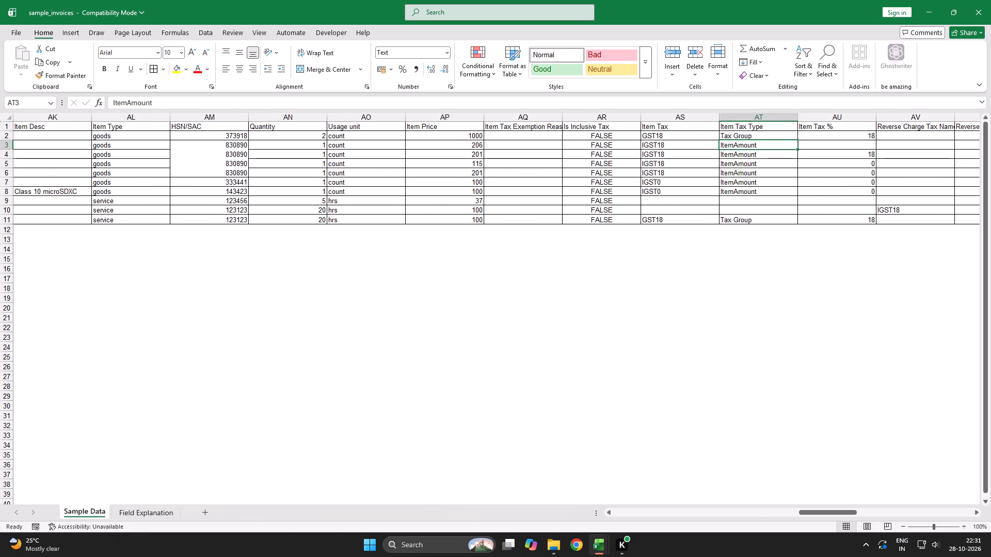
Copy 18 from Item Tax % cell AU4 into AU3 and fill it down through AU5.
key("Down")
key("Right")
key("Right")
key("Left")
key("ctrl+c")
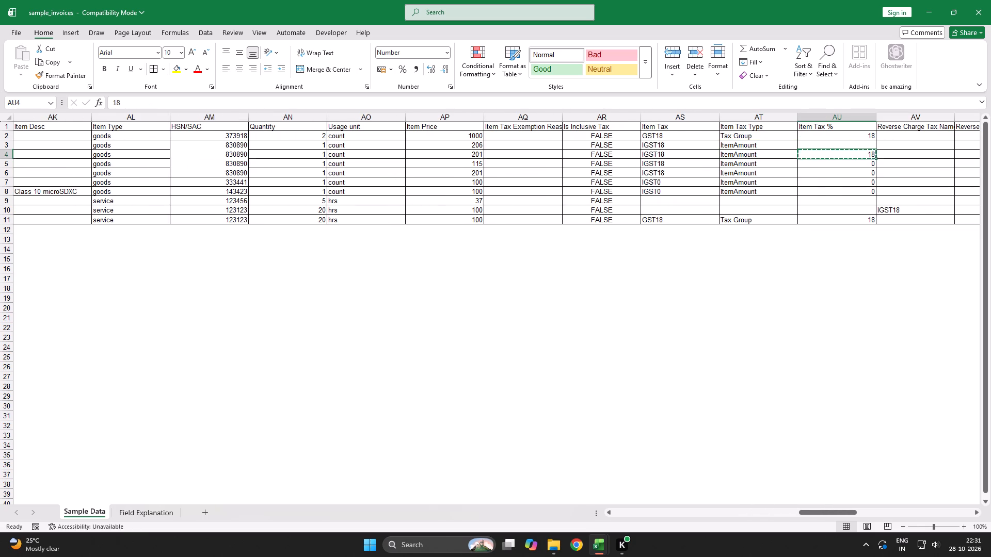
key("Up")
key("ctrl+v")
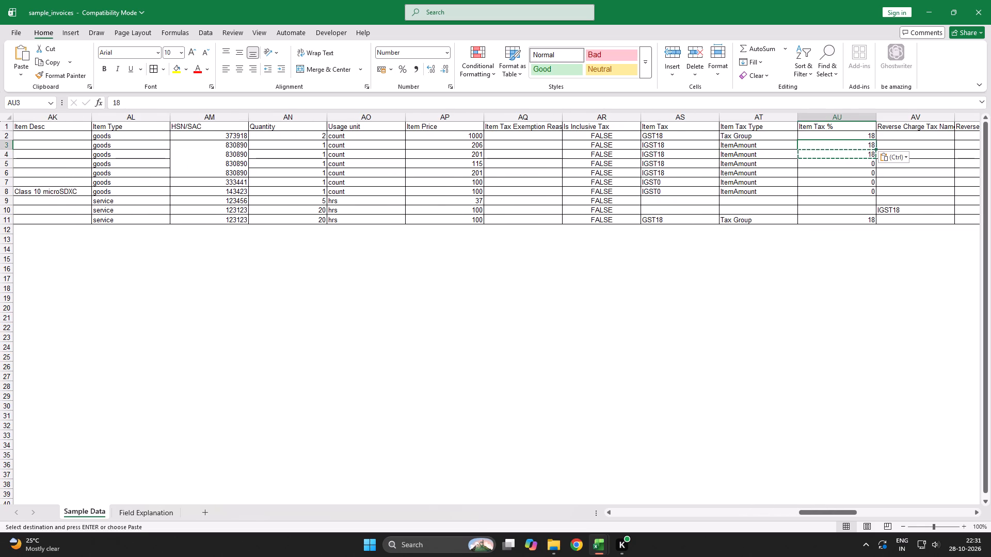
key("Up")
key("Down")
key("shift+Down")
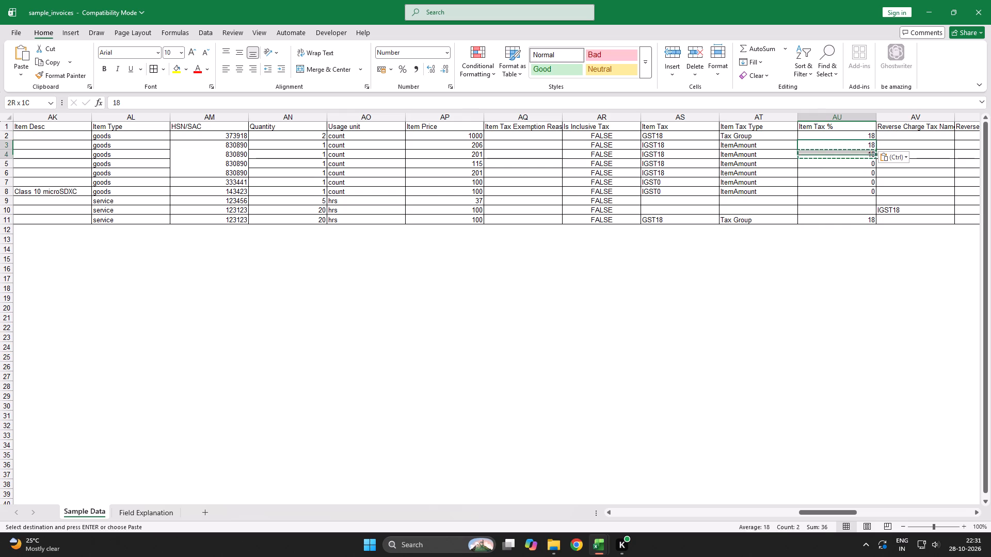
key("shift+Down")
key("ctrl+d")
Check row 3 across the Reverse Charge Tax and Project Name columns up to Supply Type.
key("Right")
key("Right")
key("Left")
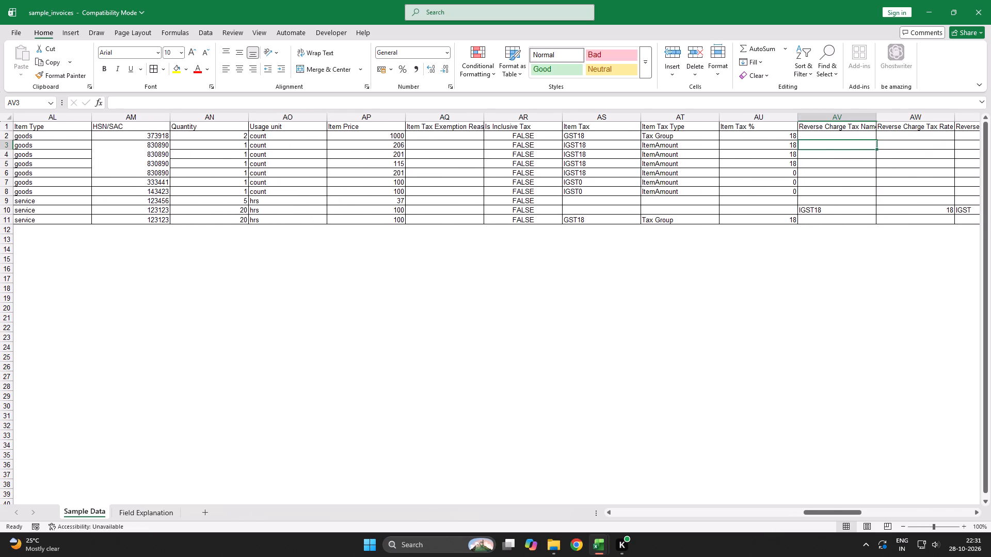
key("Right")
key("Left")
key("Right")
key("Right")
key("Right")
key("Right")
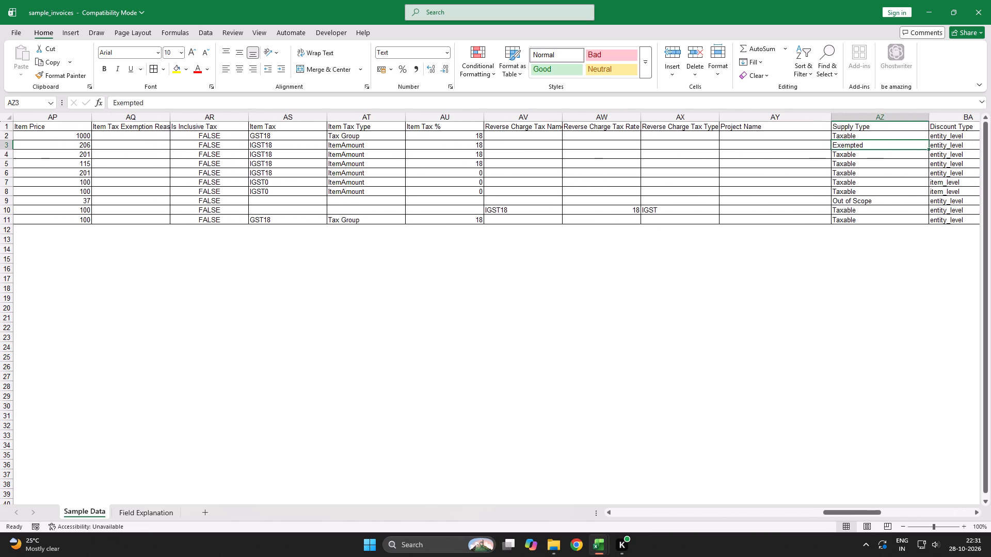
key("Left")
key("Left")
key("Right")
key("Right")
key("Left")
key("Right")
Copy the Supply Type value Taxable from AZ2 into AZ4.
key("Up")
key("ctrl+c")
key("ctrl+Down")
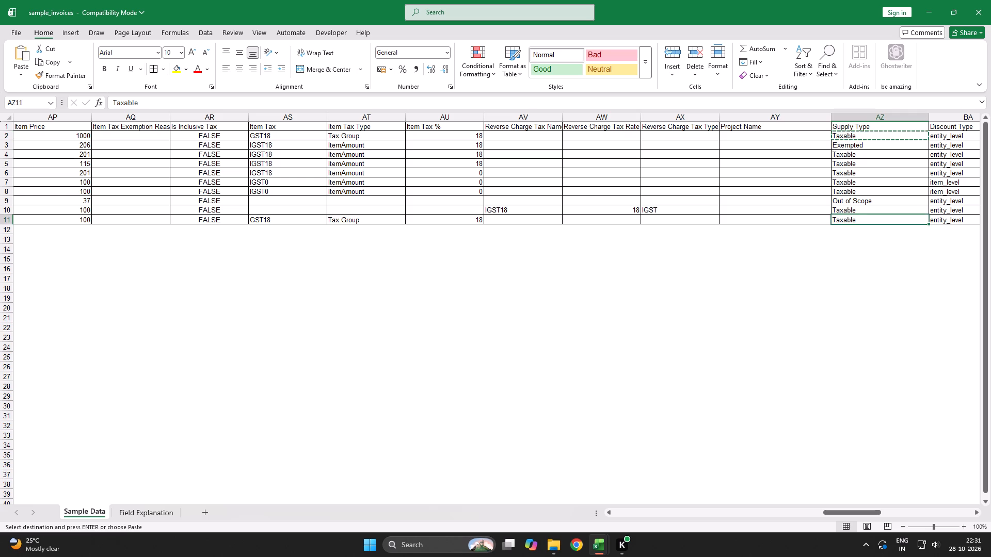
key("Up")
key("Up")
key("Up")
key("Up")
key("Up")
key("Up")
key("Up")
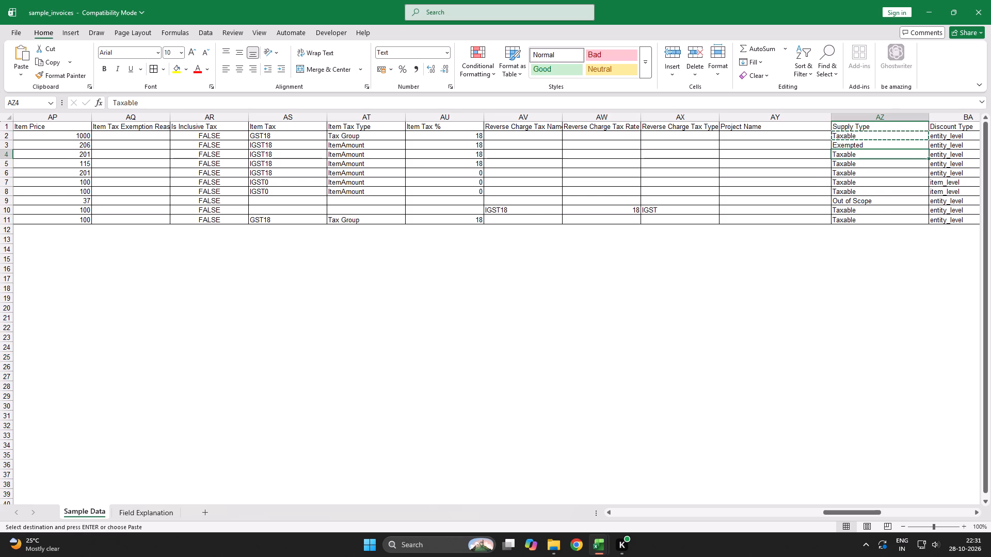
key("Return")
Fill Taxable from Supply Type cell AZ2 down through AZ4.
key("Up")
key("Up")
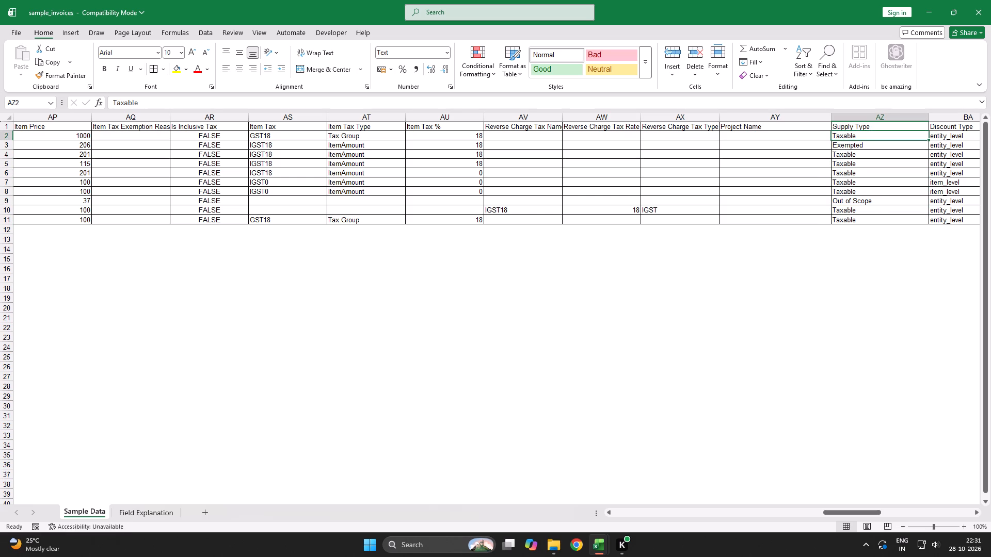
key("shift+Down")
key("shift+Down")
key("ctrl+d")
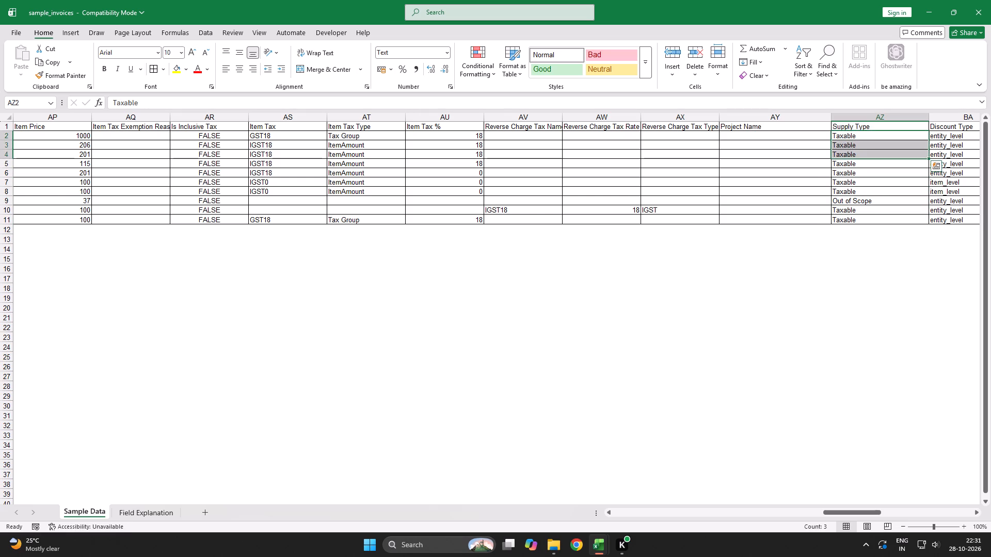
key("Down")
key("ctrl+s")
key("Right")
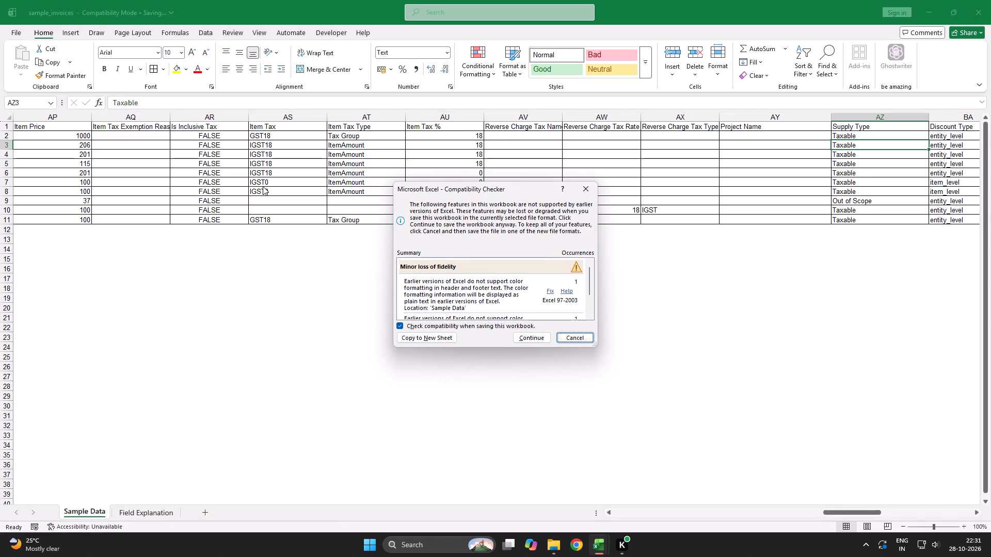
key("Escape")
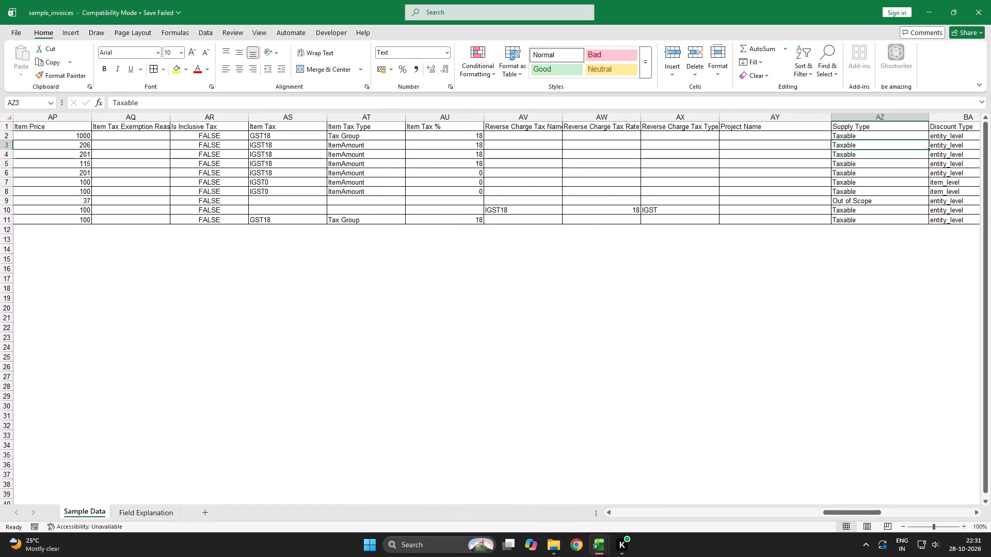
Save sample_invoices in its current file format, continuing past the compatibility check.
key("ctrl+s")
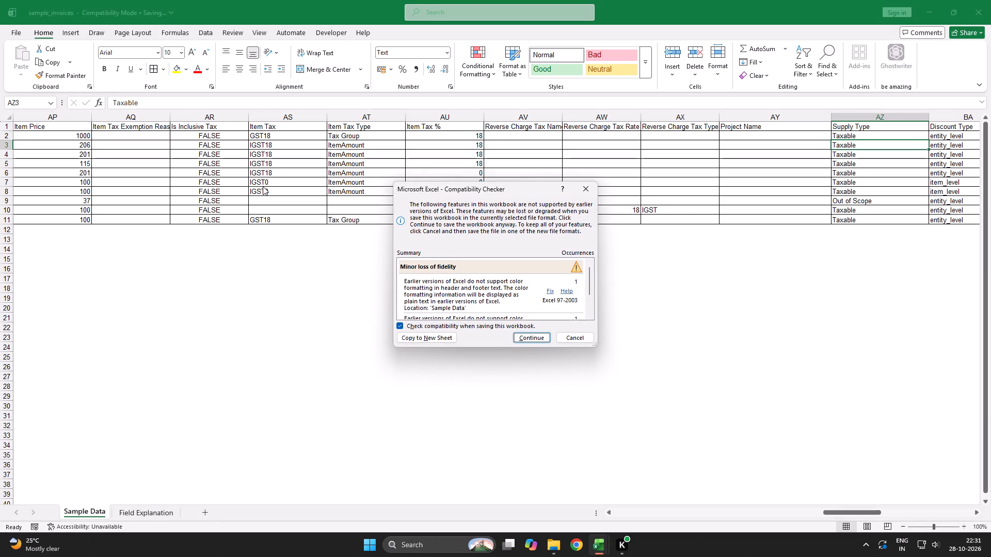
scroll(547, 324, "down", 8)
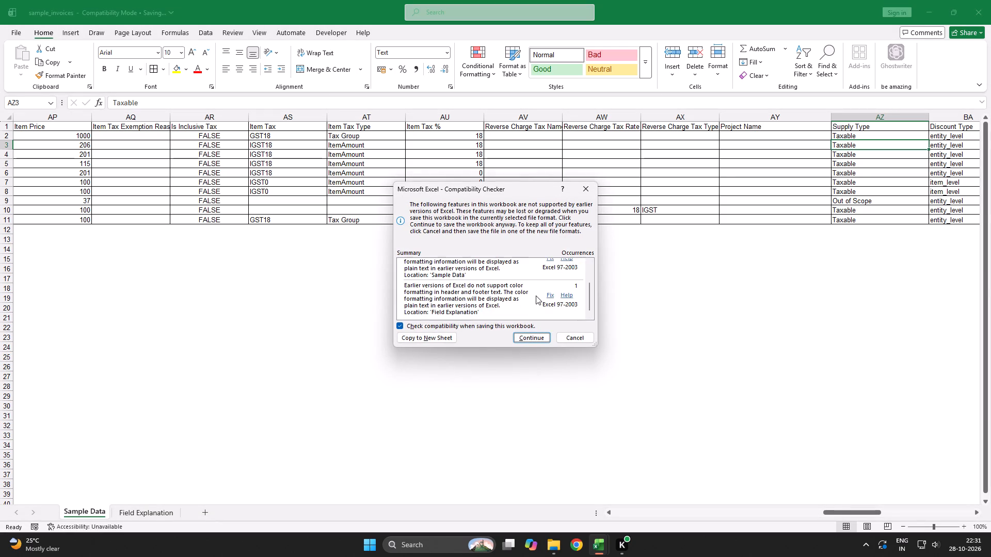
scroll(536, 296, "down", 4)
left_click(538, 339)
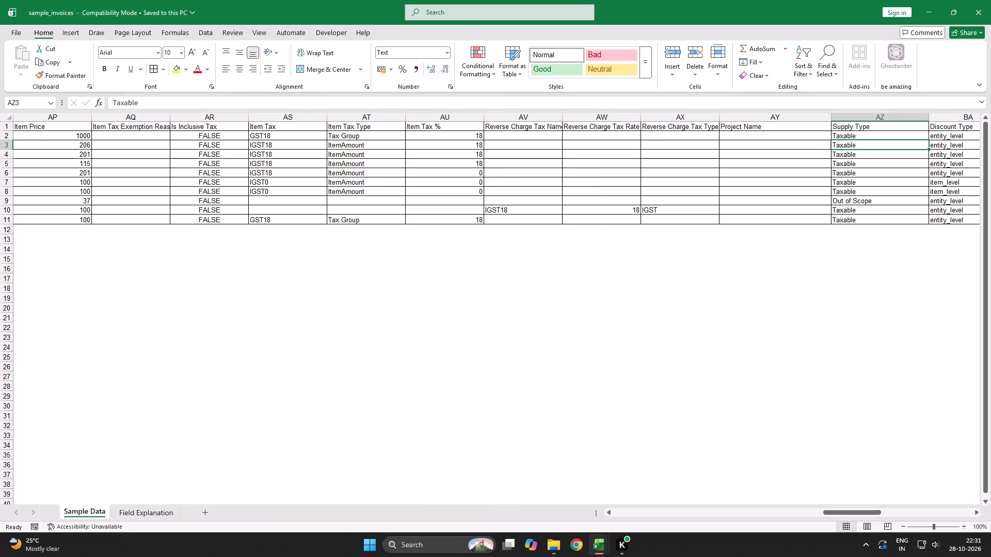
Check the Supply Type, discount, adjustment, E-Commerce Operator and PayPal columns for the invoice rows.
left_click(869, 156)
key("Right")
key("Left")
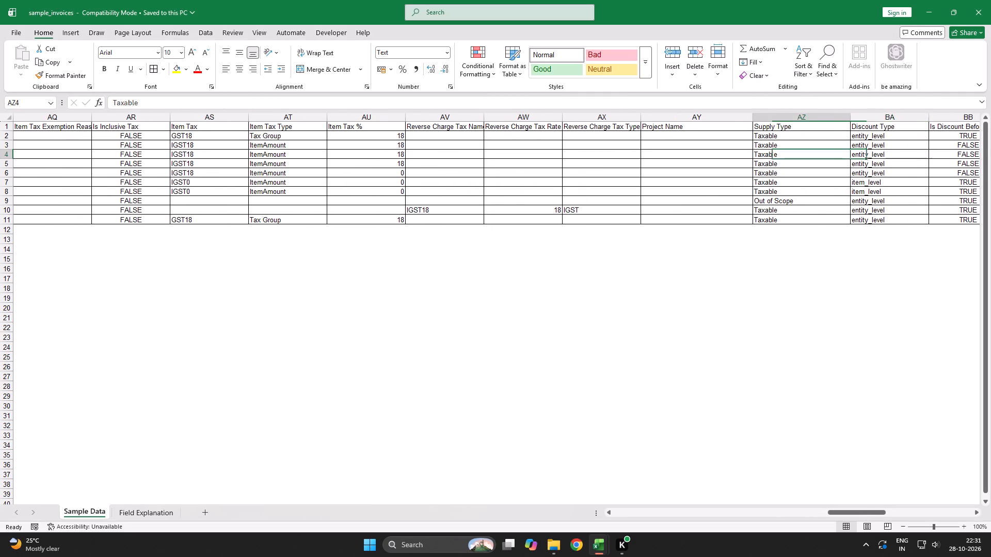
key("Right")
key("Up")
key("Up")
key("Up")
key("Down")
key("Down")
key("Right")
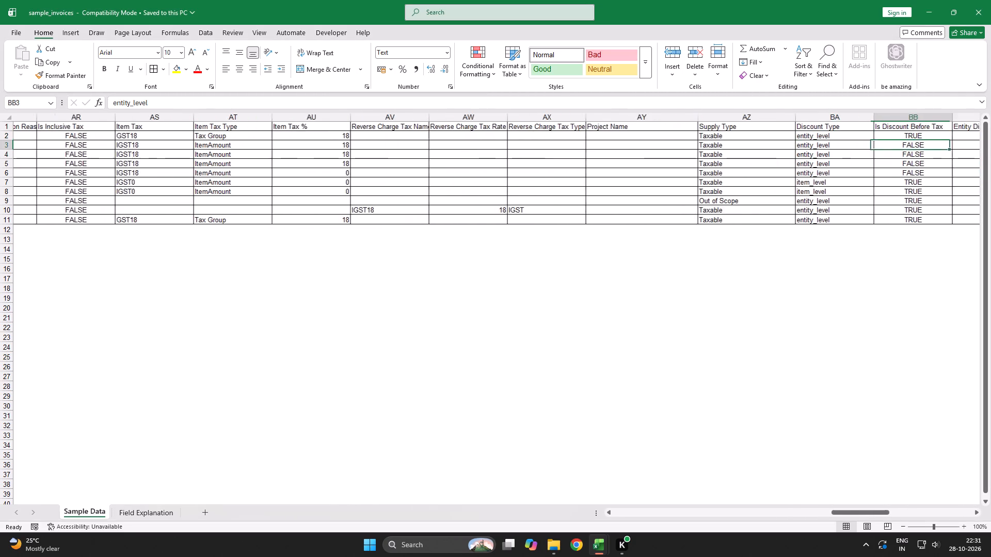
key("Right")
key("Left")
key("Up")
key("Down")
key("Down")
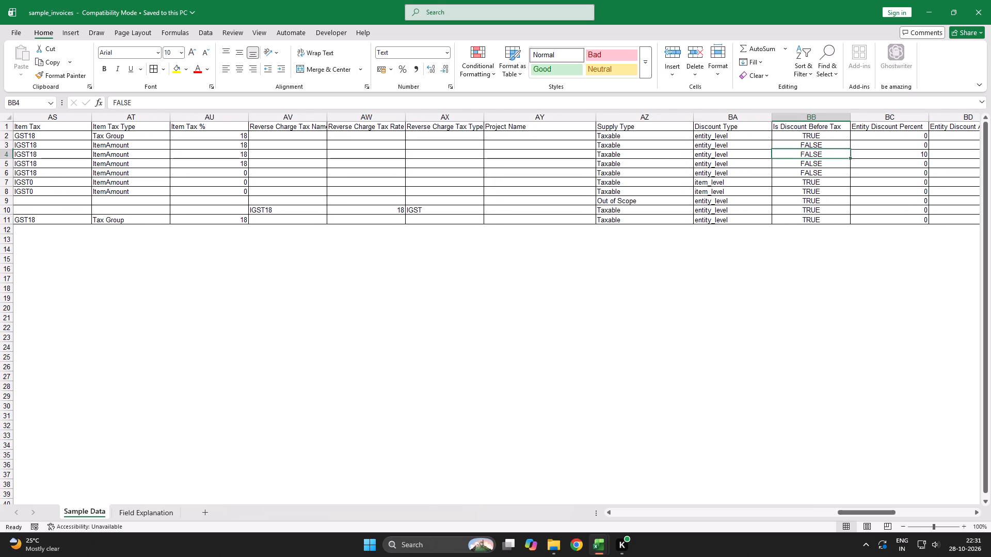
key("Down")
key("Up")
key("Right")
key("Right")
key("Right")
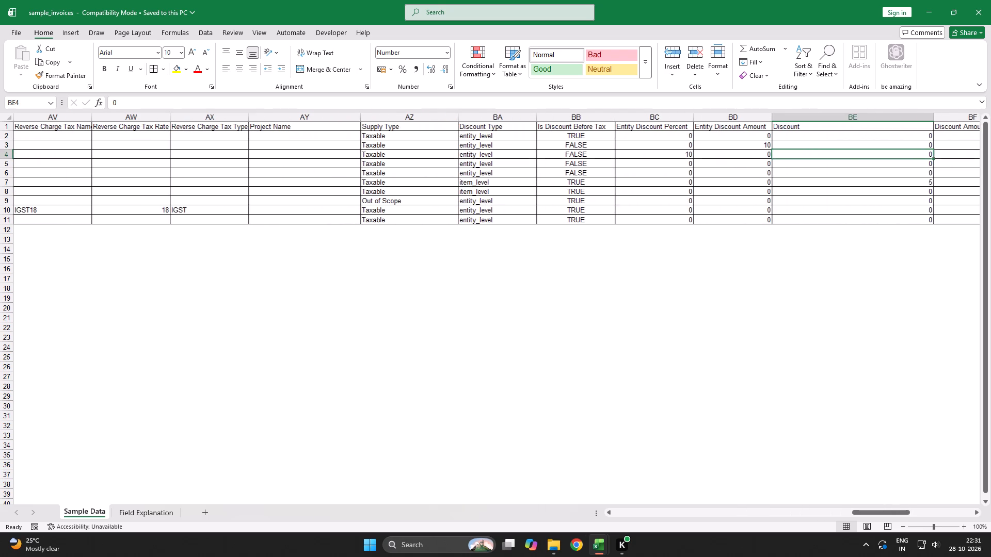
key("Right")
key("Right")
key("Right")
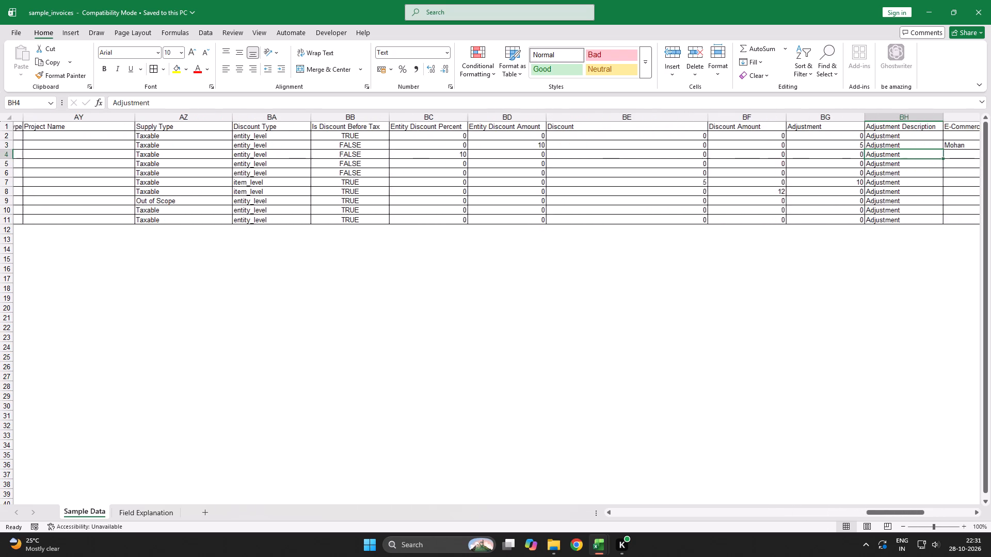
key("Right")
key("Right")
key("Right")
key("Right")
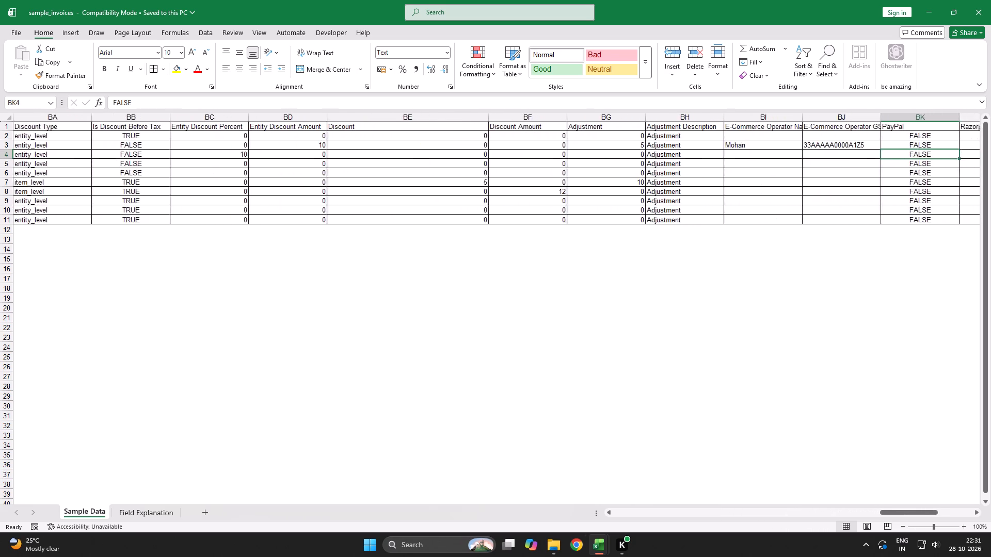
Blank out the E-Commerce Operator Name cell BI3 with a space.
key("Left")
key("Left")
key("Left")
key("Up")
key("space")
key("Right")
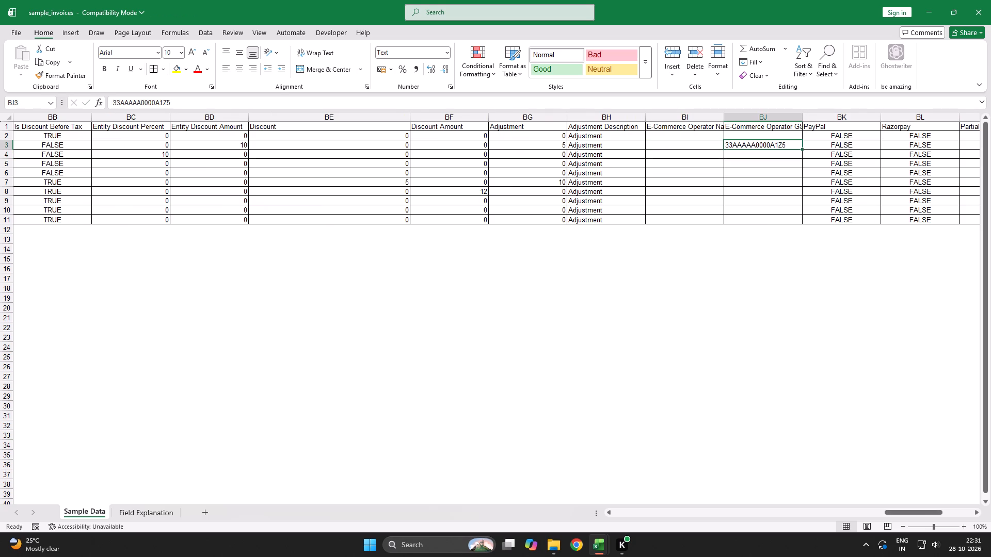
Blank out the E-Commerce Operator GST number cell BJ3 with a space.
key("space")
key("Right")
Check the remaining columns through Warehouse Name for the invoice rows, and recheck the item and tax columns back to Invoice Number.
key("Right")
key("Right")
key("Right")
key("Right")
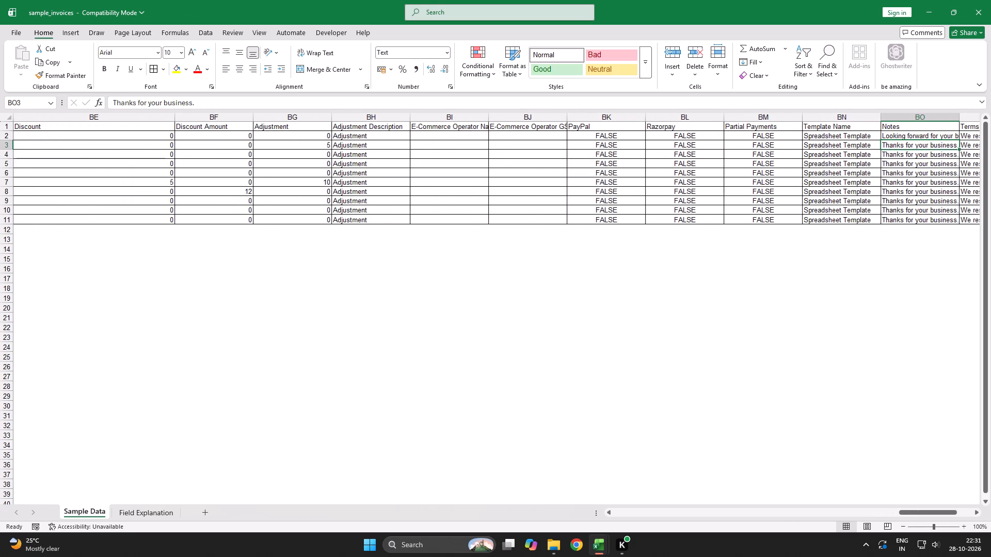
key("Right")
key("Right")
key("Right")
key("Right")
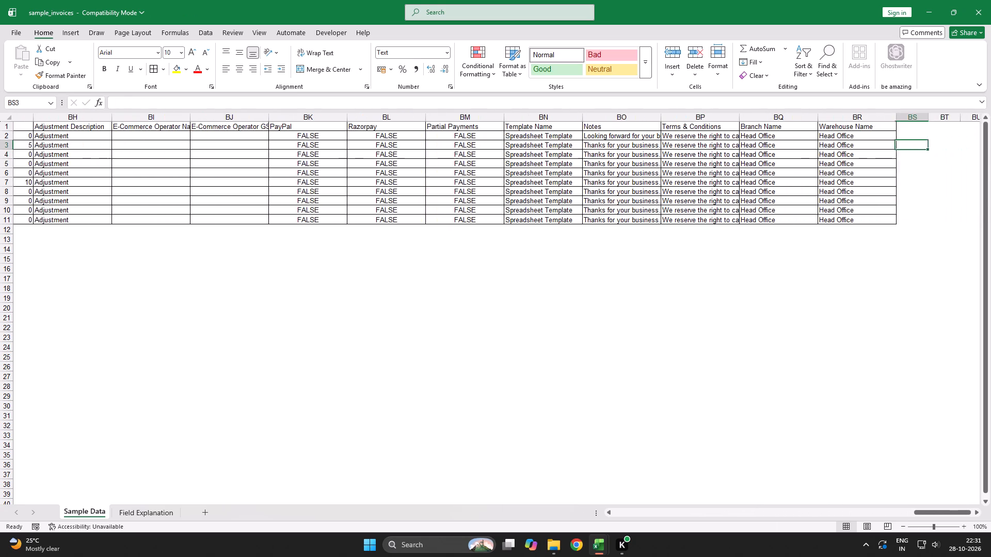
key("Right")
key("Left")
key("Left")
key("Left")
key("Left")
key("Left")
key("Left")
key("Left")
key("Left")
key("Left")
key("Left")
key("Left")
key("Left")
key("Left")
key("Left")
key("Left")
key("Left")
key("Left")
key("Left")
key("Left")
key("Left")
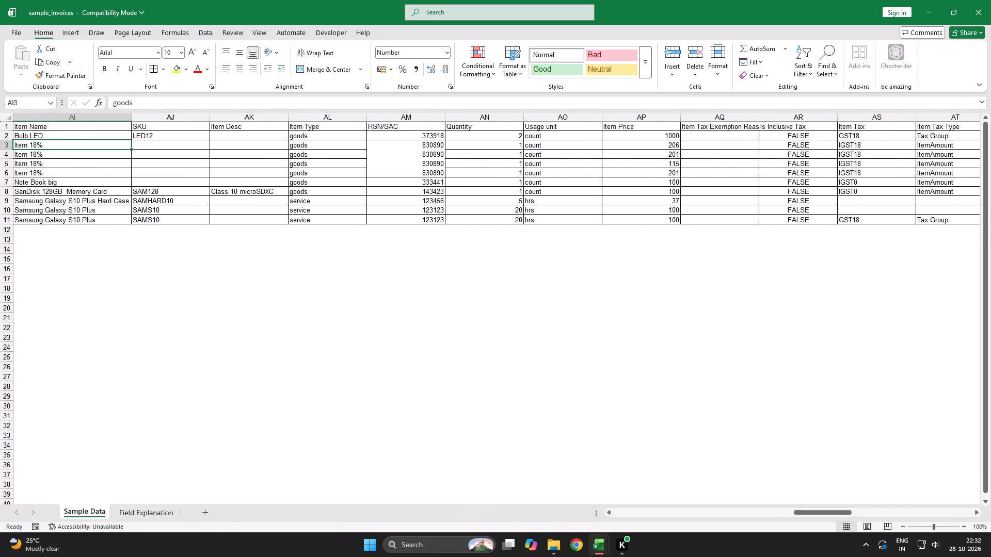
key("Right")
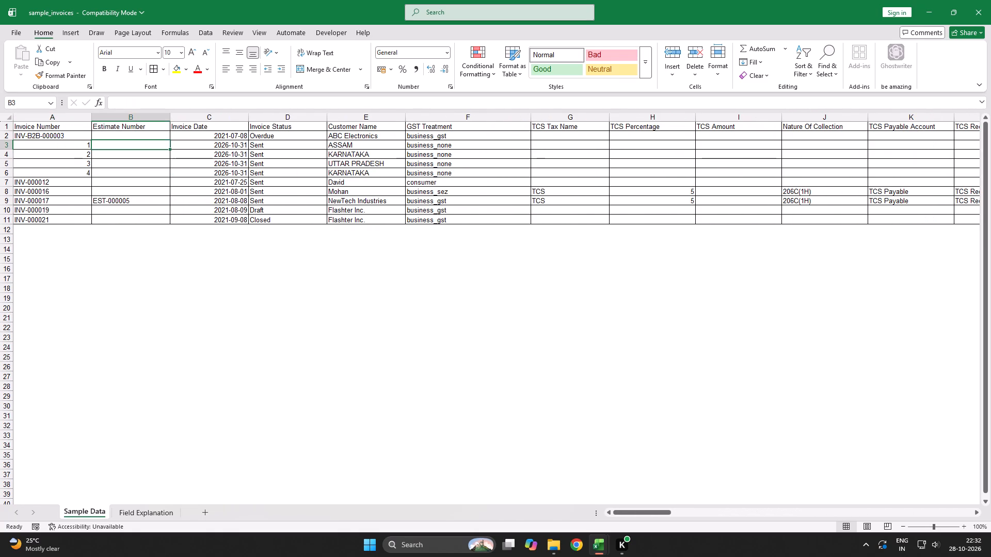
Move the entire invoice rows 3 to 6 up to start at row 2, overwriting the sample row INV-B2B-000003.
key("Up")
key("Left")
key("Down")
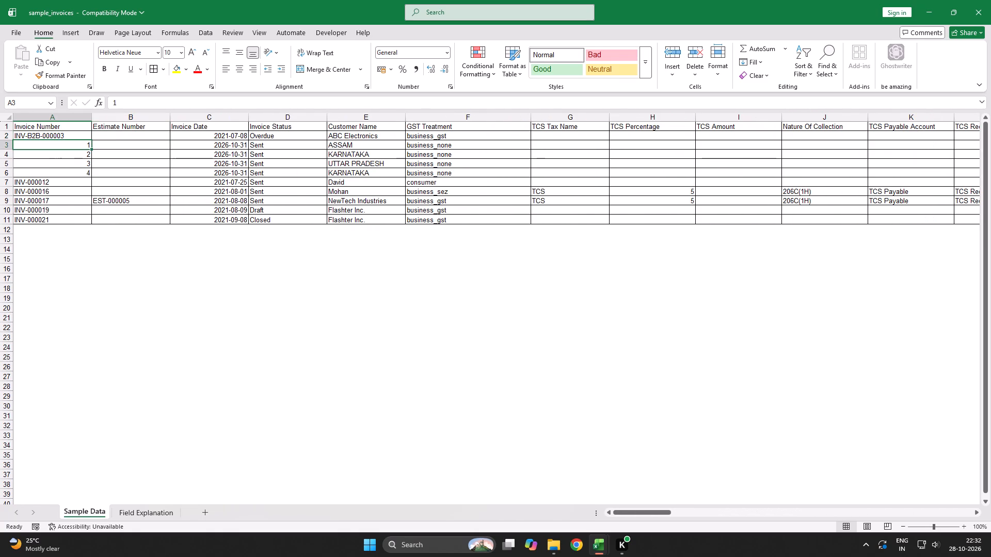
key("shift+Down")
key("shift+Down")
key("shift+Down")
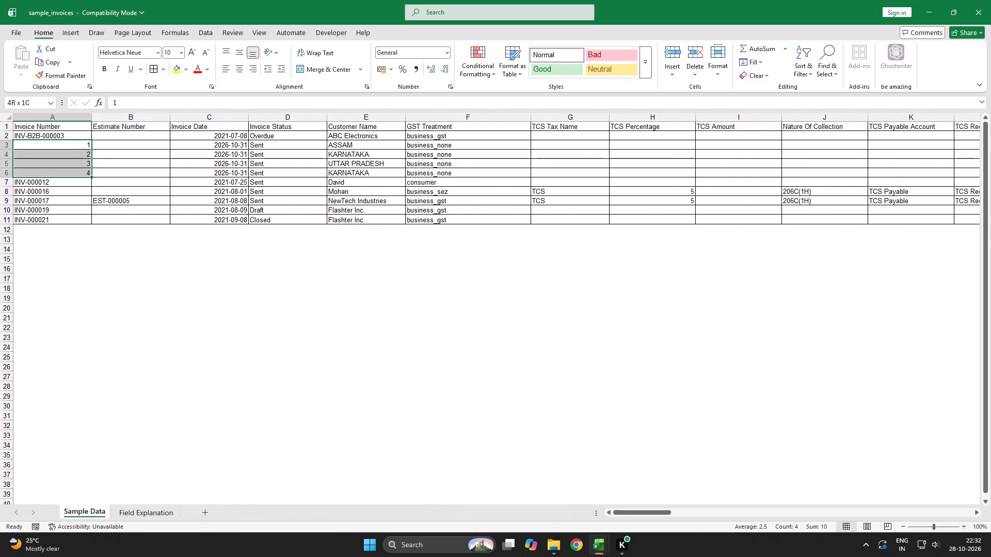
key("shift+space")
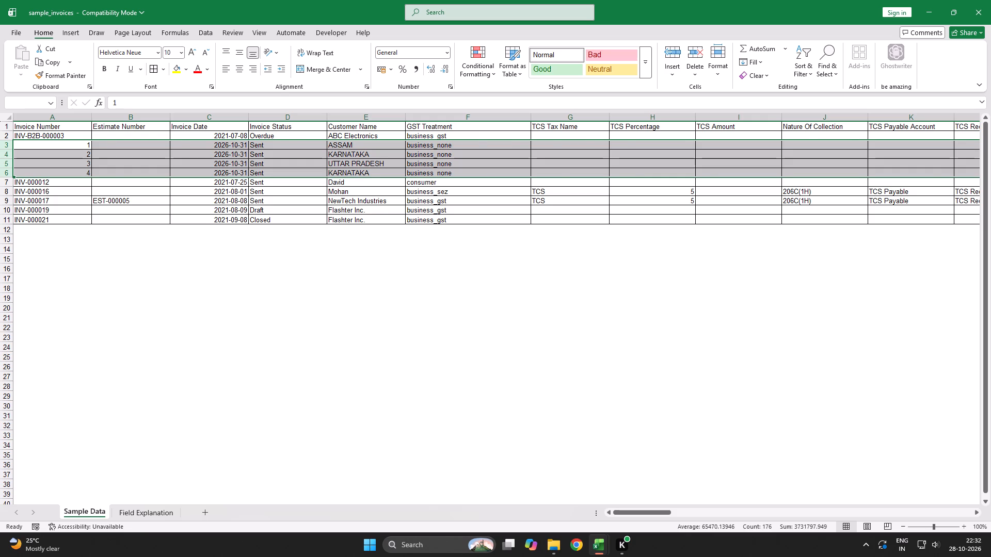
key("ctrl+x")
key("Up")
key("Return")
Clear the contents of rows 6 to 11, covering the leftover sample invoices INV-000012 through INV-000021.
key("Down")
key("Down")
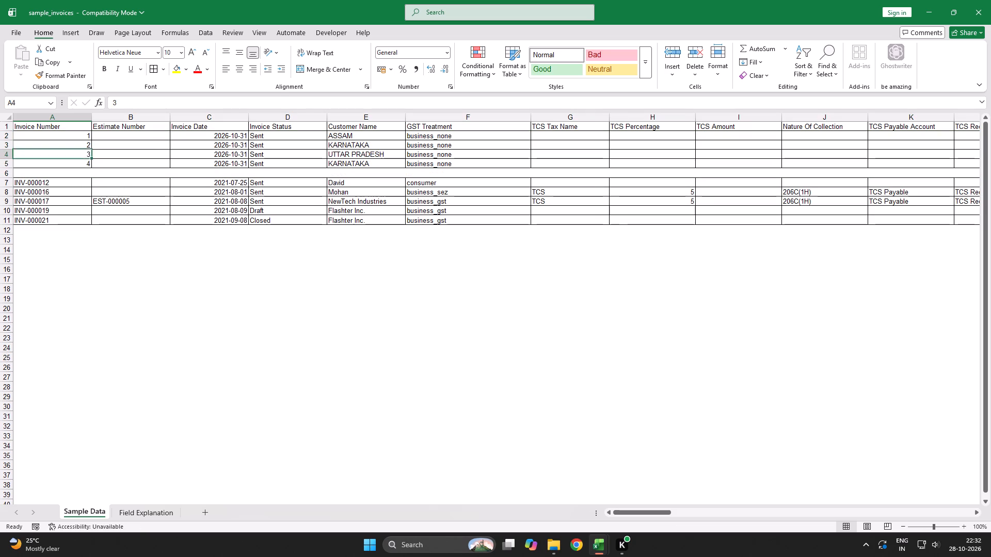
key("Up")
key("Down")
key("Down")
key("Down")
key("shift+space")
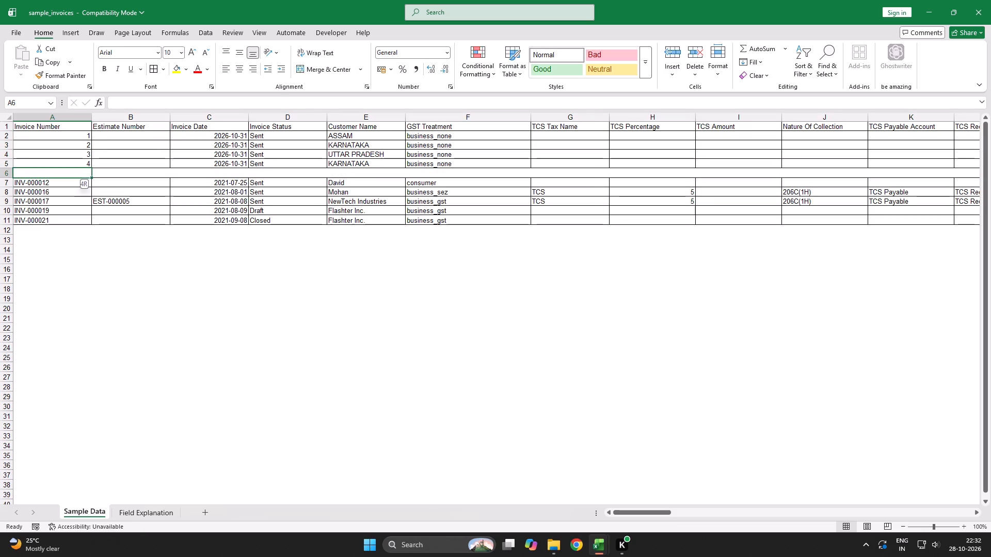
key("shift+Down")
key("shift+Down")
key("shift+Down")
key("shift+Down")
key("shift+Down")
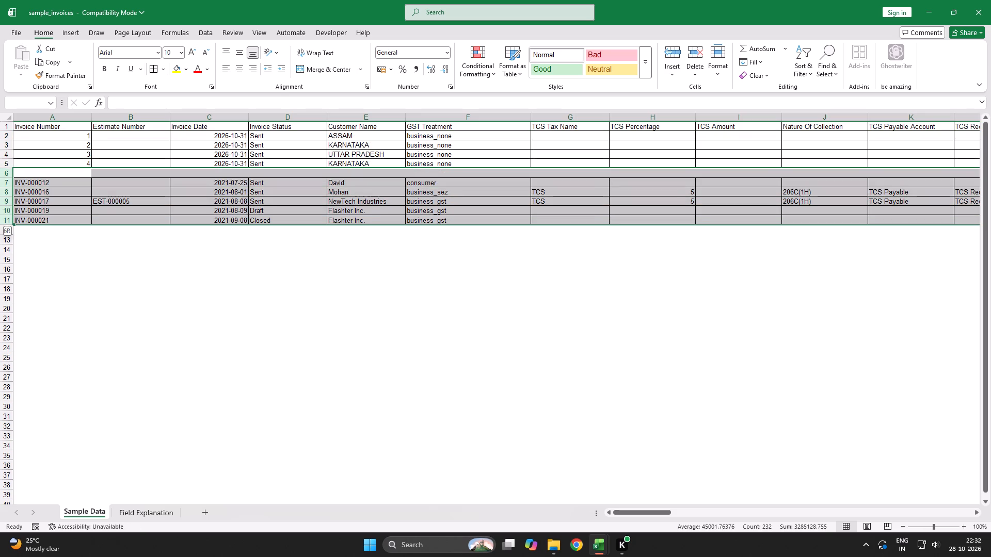
key("Delete")
key("Down")
key("Up")
key("Up")
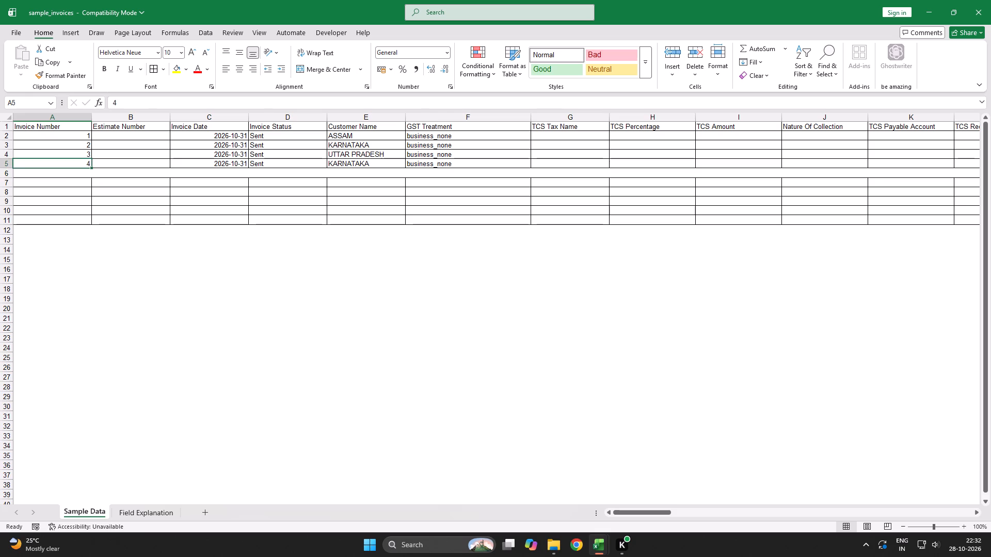
Clear the GST Identification Number through TDS Amount cells M2:Q5 for the four invoice rows.
key("Up")
key("Up")
key("Right")
key("Right")
key("Right")
key("Left")
key("Right")
key("Right")
key("Right")
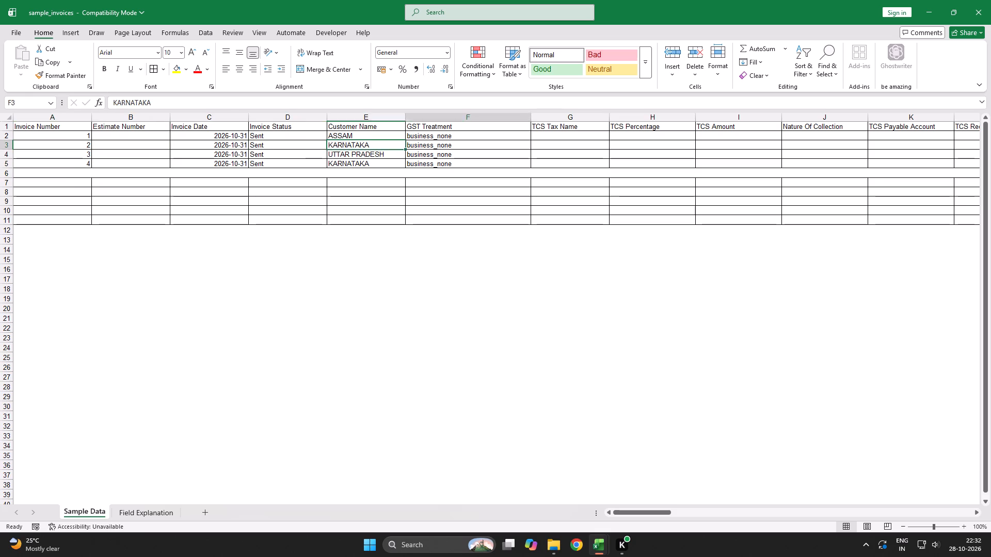
key("Right")
key("Right")
key("Right")
key("Right")
key("Right")
key("Right")
key("Right")
key("Right")
key("Right")
key("Right")
key("Left")
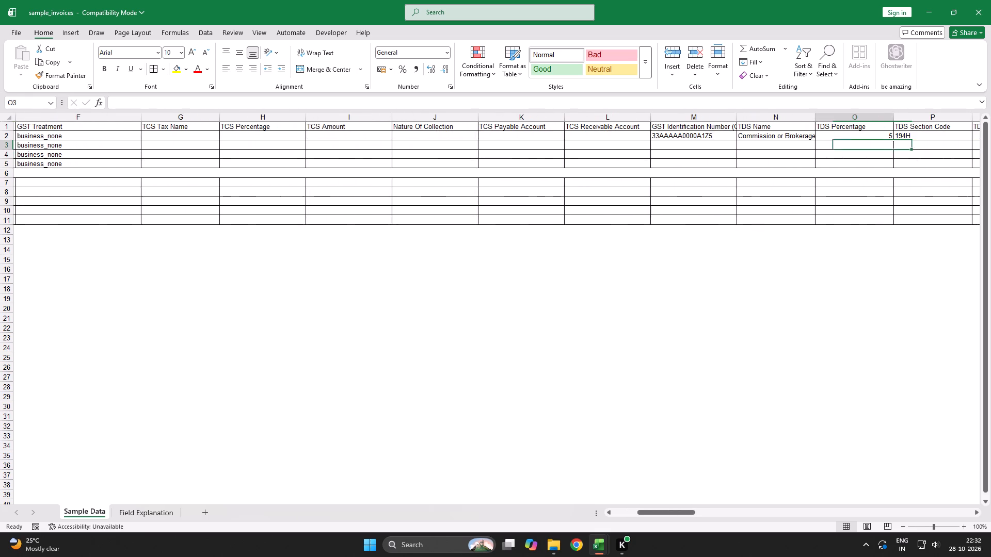
key("Left")
key("Left")
key("Up")
key("shift+Down")
key("shift+Right")
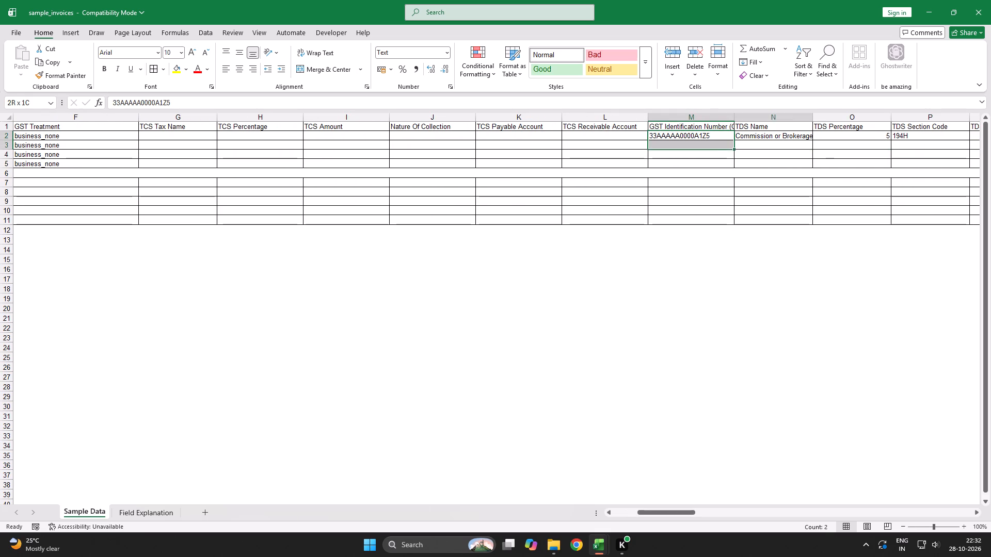
key("shift+Down")
key("shift+Right")
key("shift+Down")
key("shift+Right")
key("shift+Right")
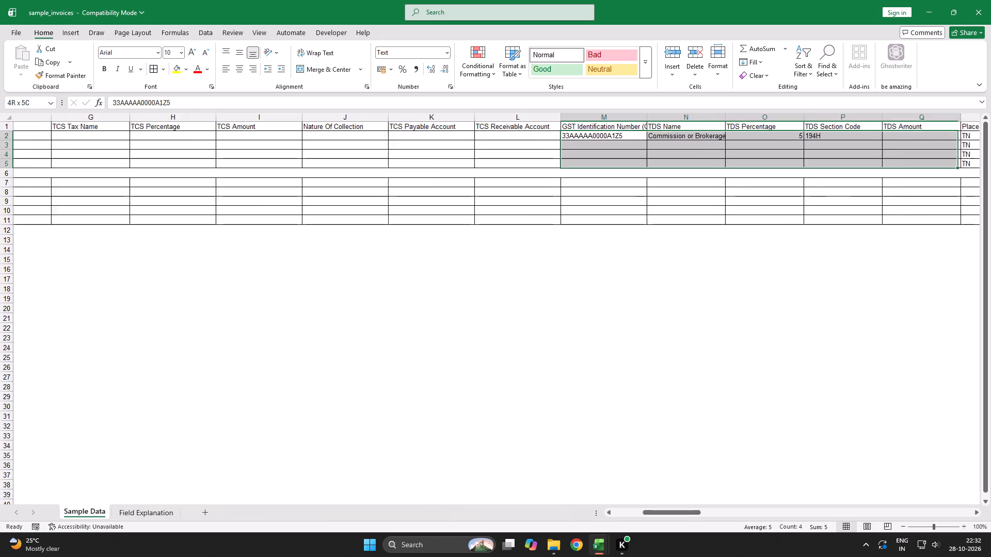
key("shift+Right")
key("shift+Left")
key("shift+Left")
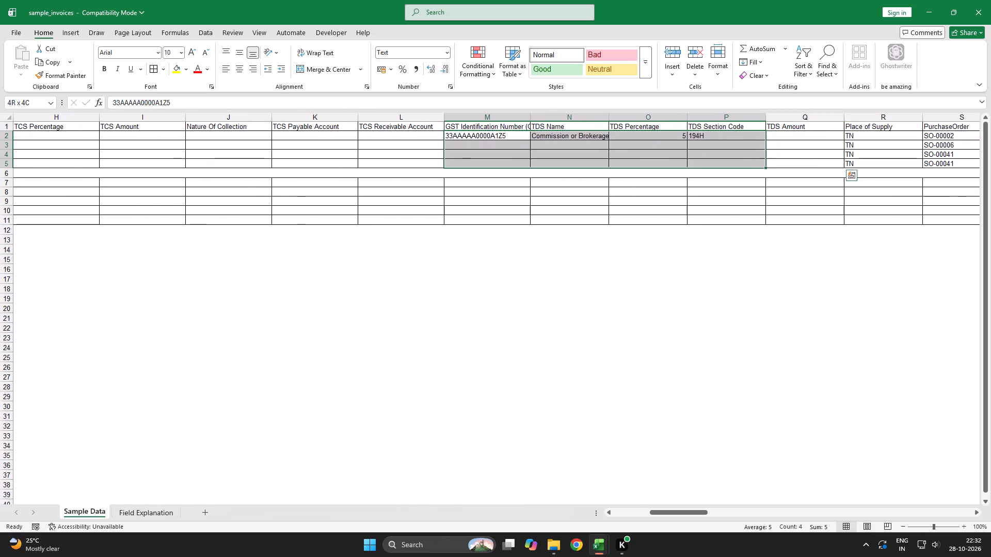
key("shift+Right")
key("Delete")
Clear the PurchaseOrder cells S2:S5 for the four invoice rows.
key("Right")
key("Right")
key("Right")
key("Right")
key("Right")
key("Right")
key("Right")
key("Right")
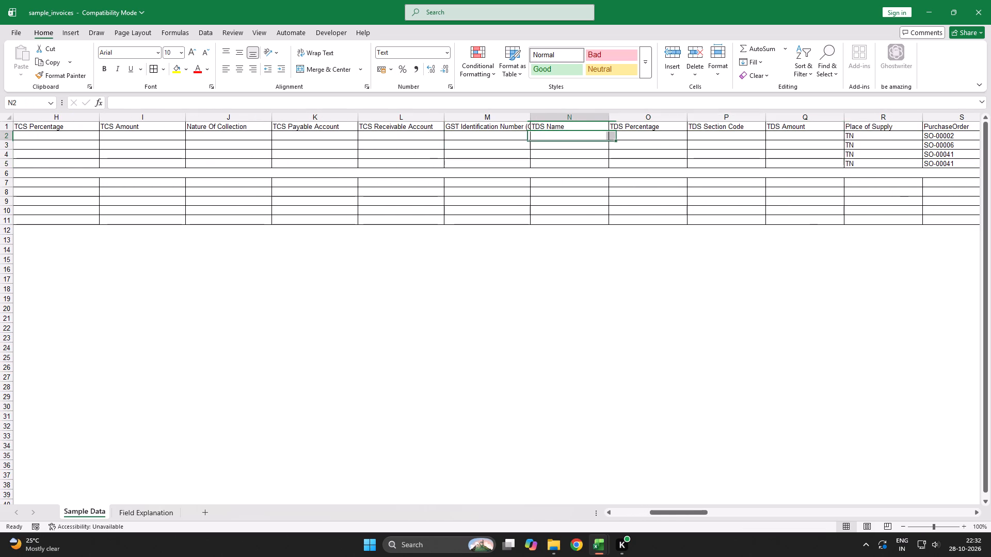
key("Left")
key("Left")
key("shift+Down")
key("shift+Down")
key("shift+Down")
key("Delete")
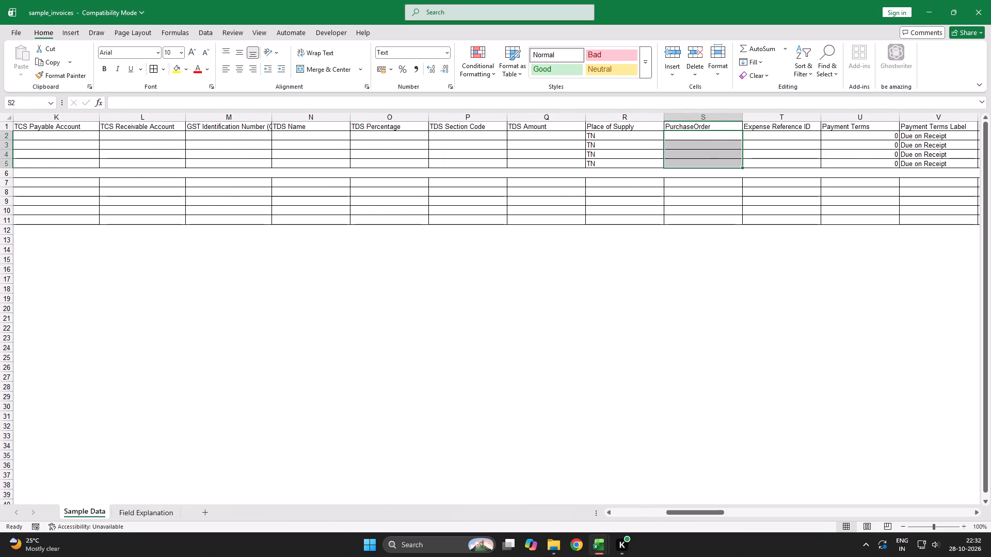
Clear cells U2:AE5, from Payment Terms through the Shipping Charge SAC Code column, for the four invoice rows.
key("Right")
key("Right")
key("Right")
key("Left")
key("Right")
key("Right")
key("Left")
key("Left")
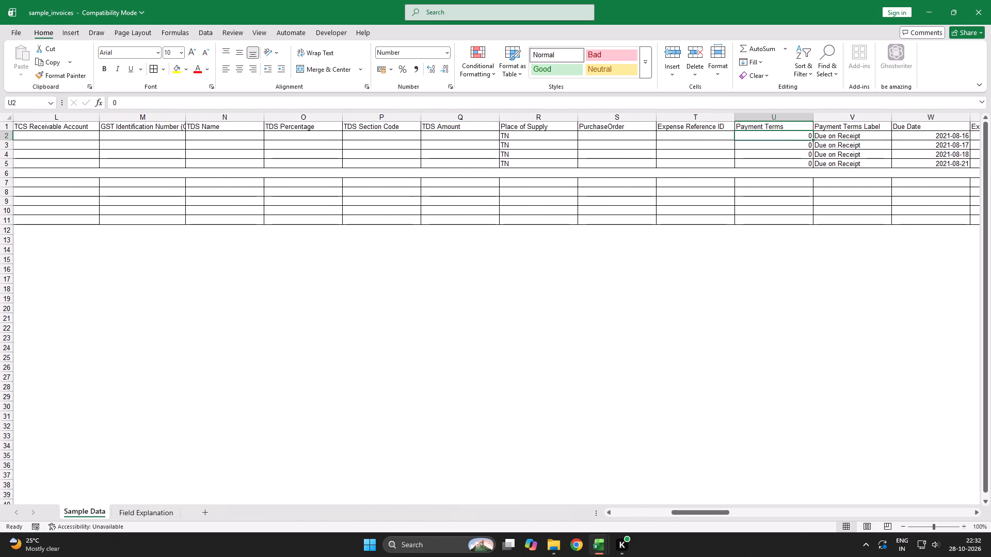
key("shift+Right")
key("shift+Right")
key("shift+Right")
key("shift+Right")
key("shift+Right")
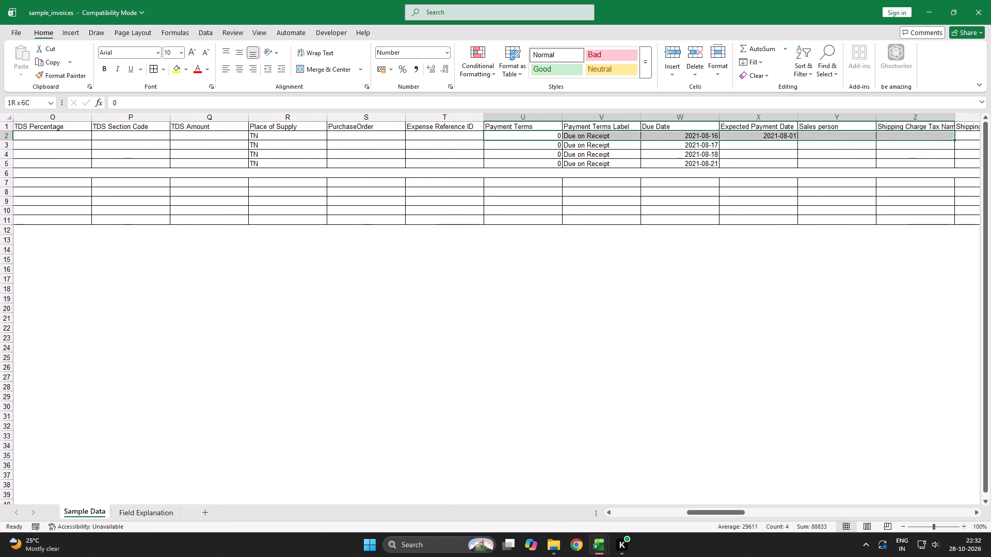
key("shift+Right")
key("shift+Right")
key("shift+Right")
key("shift+Right")
key("shift+Right")
key("shift+Right")
key("shift+Left")
key("shift+Left")
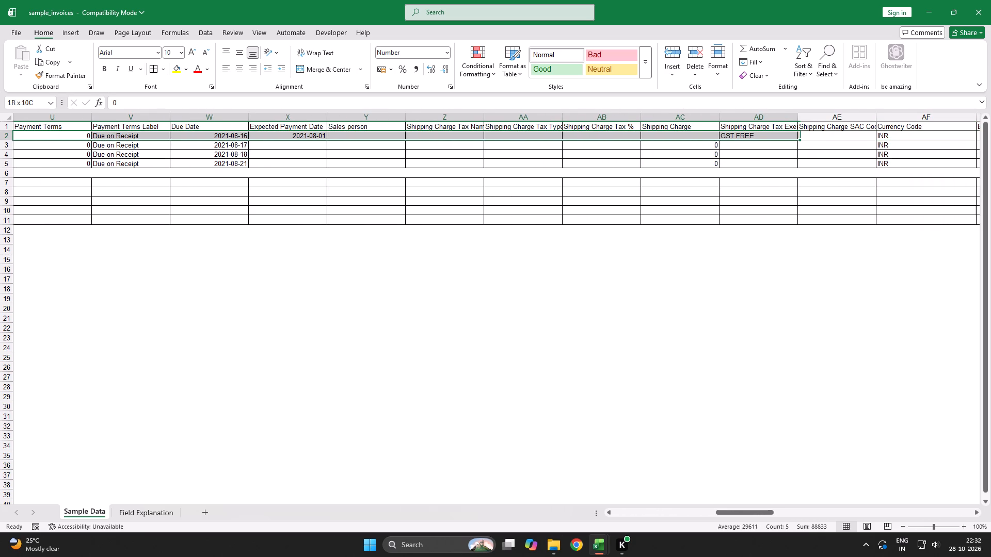
key("shift+Right")
key("shift+Right")
key("shift+Left")
key("shift+Left")
key("shift+Right")
key("shift+Down")
key("shift+Down")
key("shift+Down")
key("Delete")
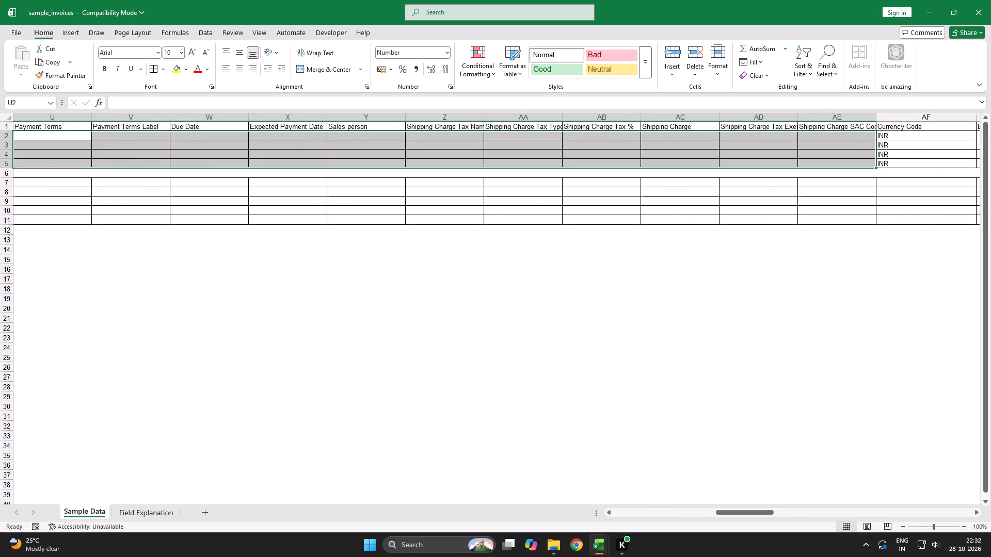
Review the invoice rows' columns from Currency Code through Entity Discount Percent for leftover sample values.
key("Right")
key("Right")
key("Right")
key("Right")
key("Right")
key("Right")
key("Right")
key("Right")
key("Right")
key("Right")
key("Right")
key("Right")
key("Right")
key("Right")
key("Left")
key("Left")
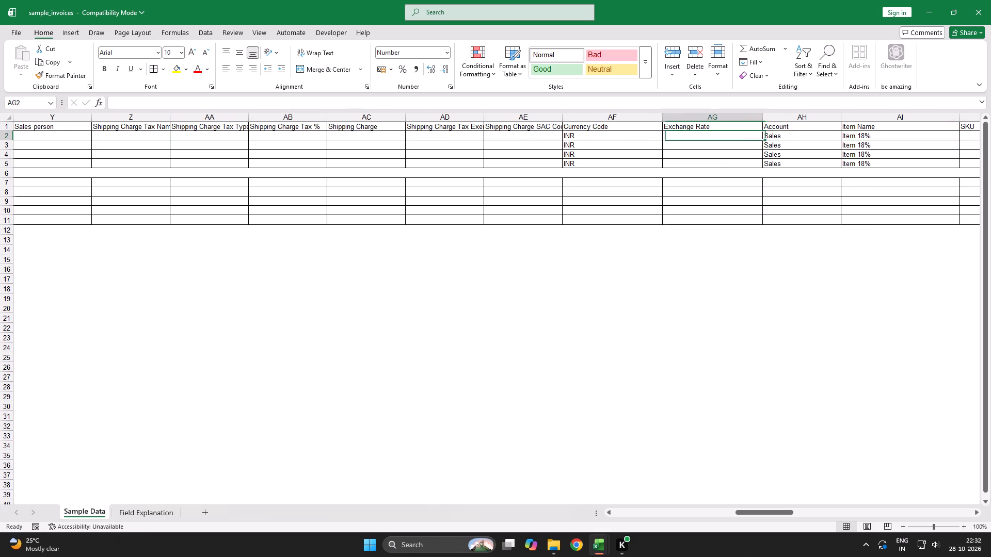
key("Left")
key("Right")
key("Right")
key("Right")
key("Right")
key("Right")
key("Left")
key("Left")
key("Left")
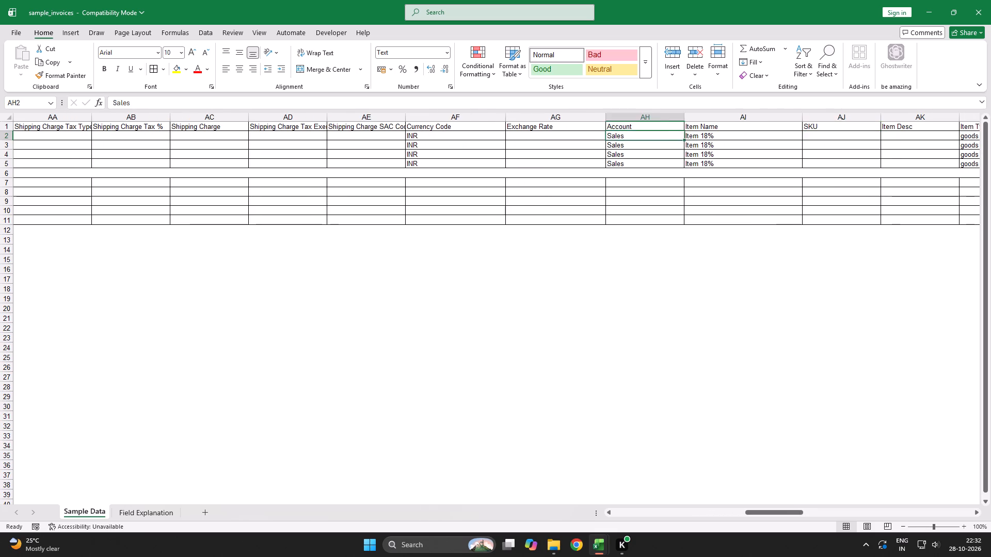
key("Right")
key("Right")
key("Right")
key("Left")
key("Right")
key("Right")
key("Right")
key("Right")
key("Left")
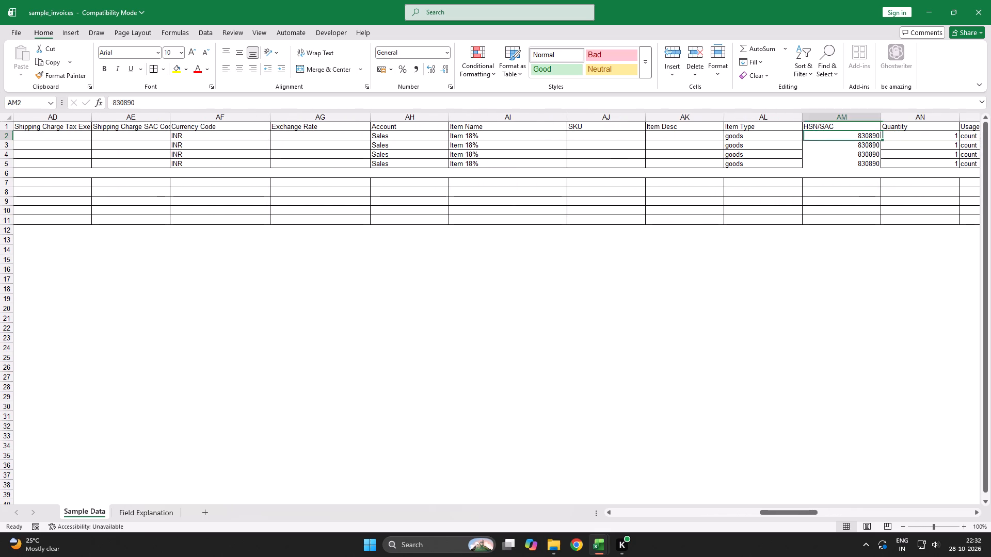
key("Left")
key("Left")
key("Right")
key("Right")
key("Right")
key("Right")
key("Right")
key("Right")
key("Right")
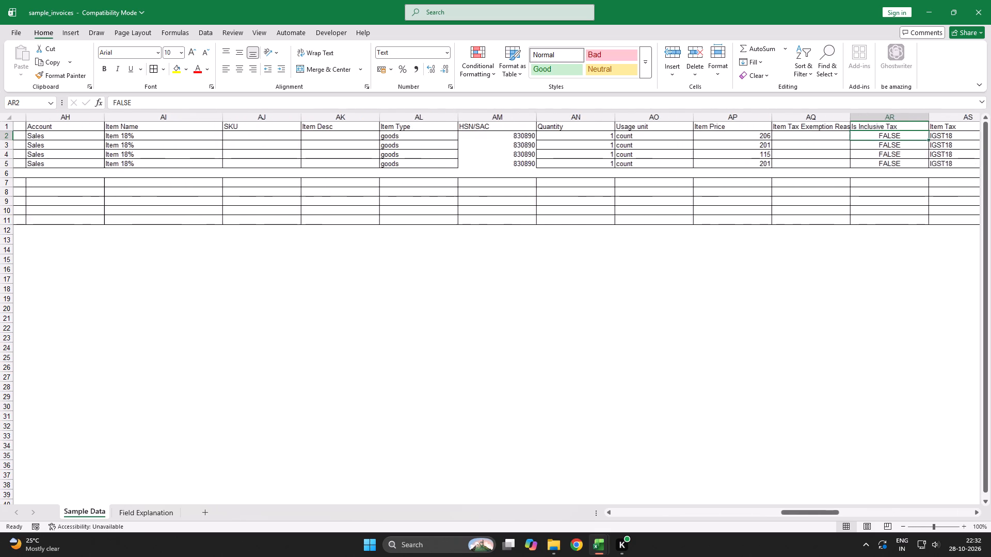
key("Right")
key("Right")
key("Left")
key("Left")
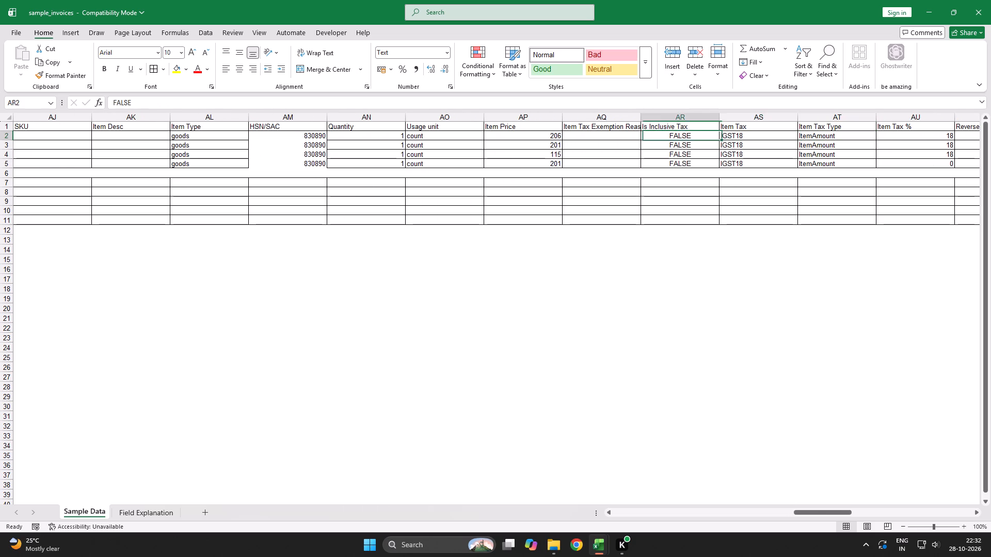
key("Right")
key("Right")
key("Right")
key("Right")
key("Right")
key("Right")
key("Right")
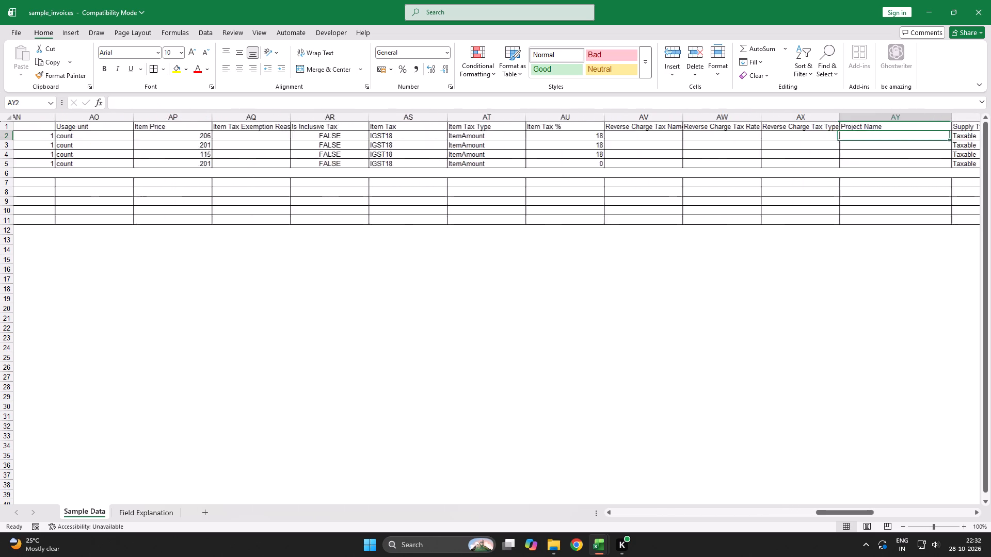
key("Right")
key("Right")
key("Left")
key("Right")
key("Right")
key("Right")
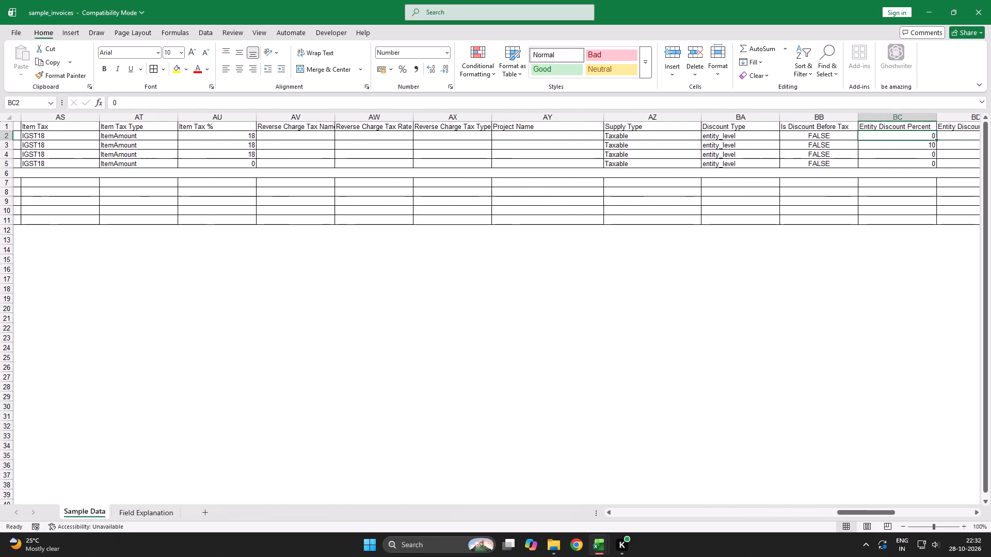
Clear cells BB2:BR5, from Is Discount Before Tax through Warehouse Name, for the four invoice rows.
key("Left")
key("shift+Down")
key("shift+Down")
key("shift+Down")
key("shift+Right")
key("shift+Right")
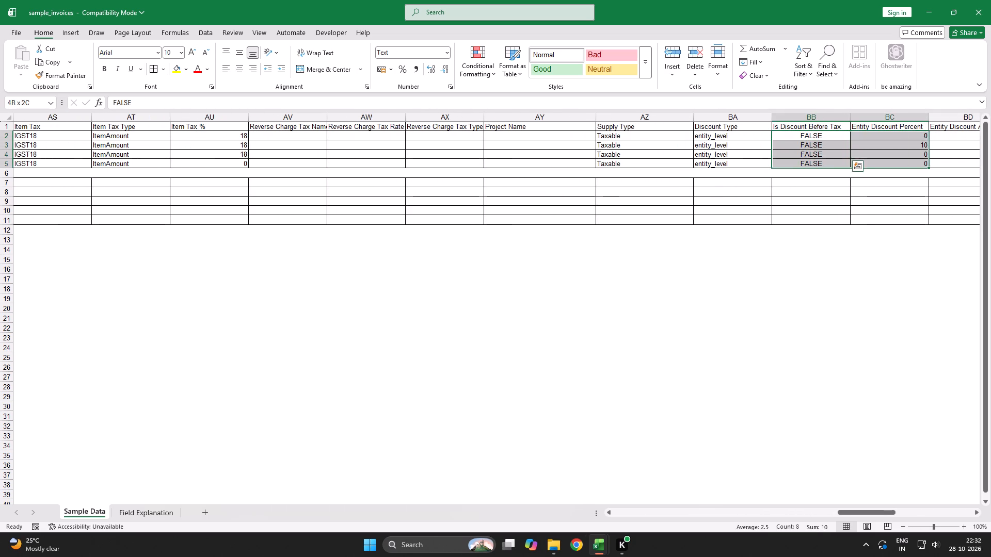
key("shift+Right")
key("shift+Right")
key("shift+Right")
key("shift+Right")
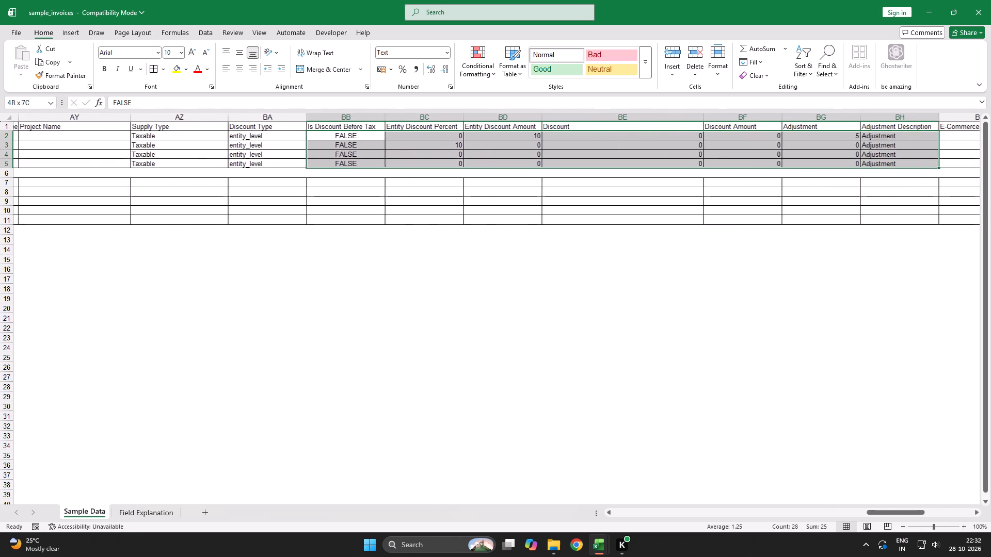
key("shift+Right")
key("shift+Right")
key("shift+Right")
key("shift+Right")
key("shift+Right")
key("shift+Right")
key("shift+Right")
key("shift+Right")
key("shift+Right")
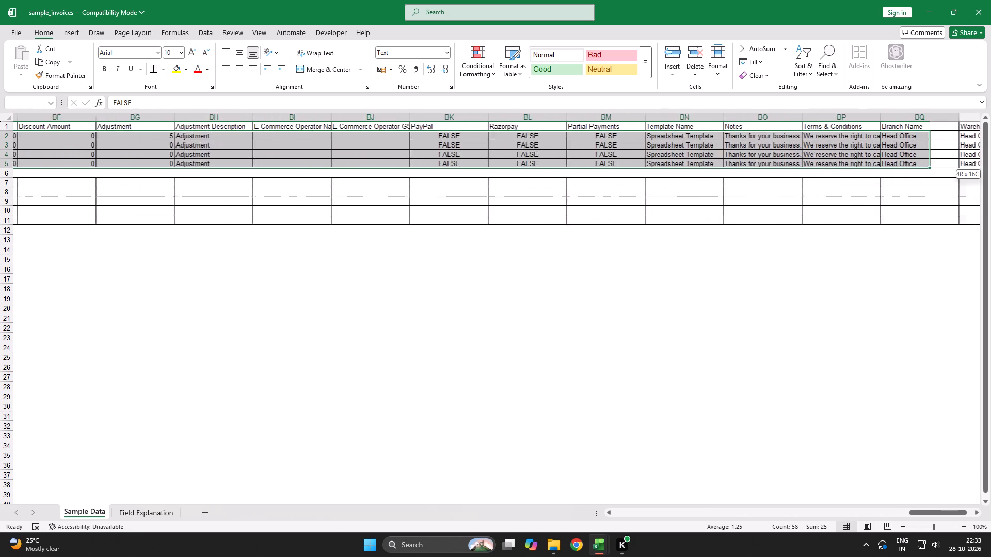
key("shift+Right")
key("shift+Right")
key("shift+Right")
key("shift+Left")
key("shift+Left")
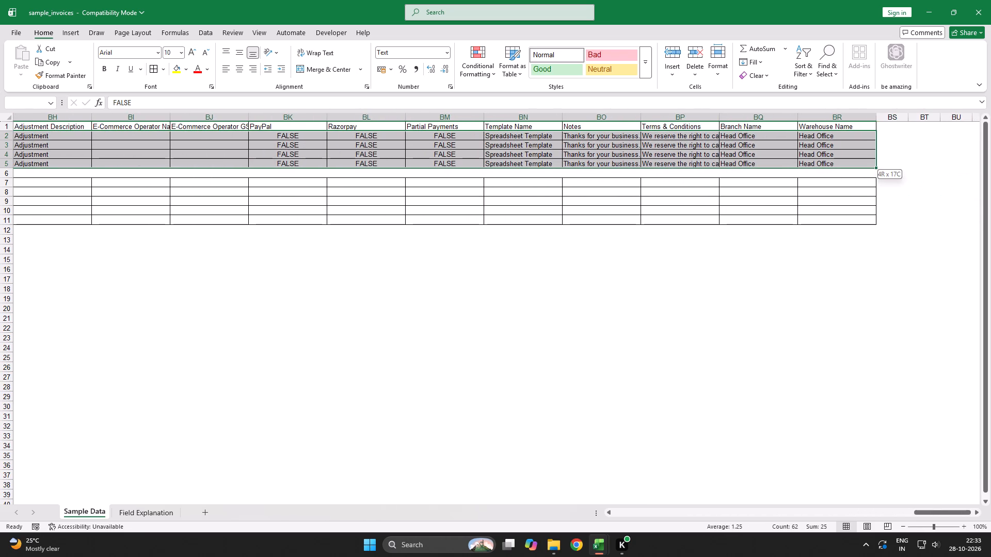
key("shift+Left")
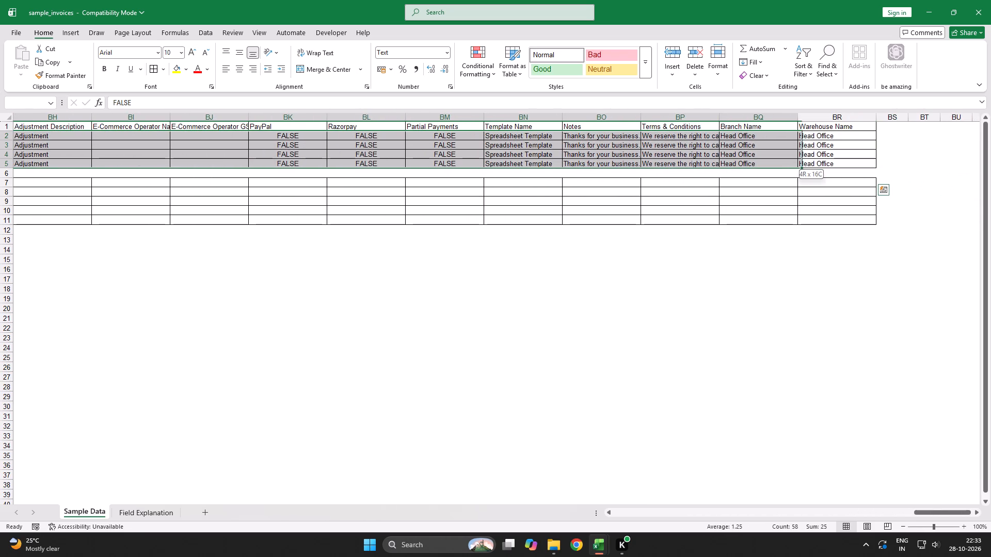
key("shift+Right")
key("Delete")
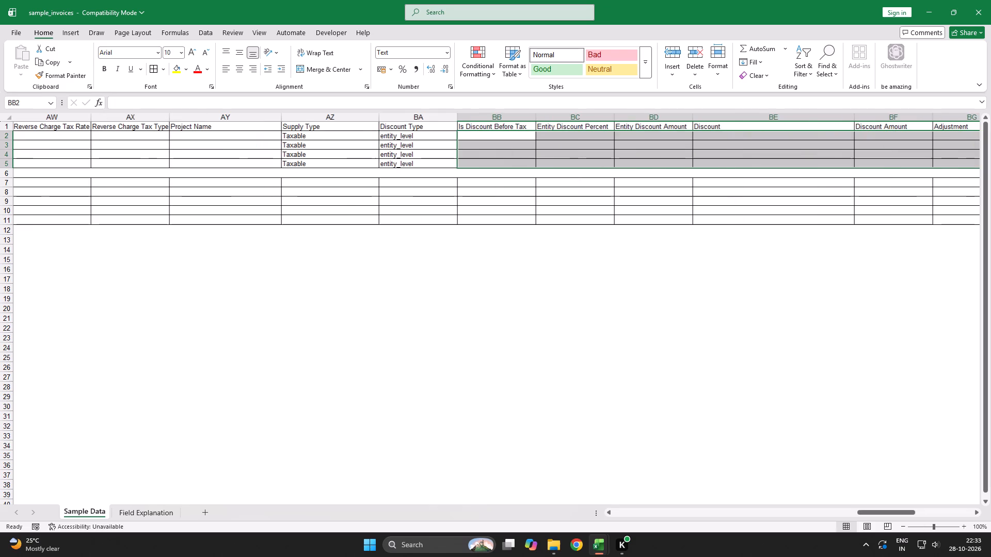
Save the sample_invoices workbook in its current file format, continuing past the compatibility check.
key("Down")
key("Down")
key("Down")
key("ctrl+s")
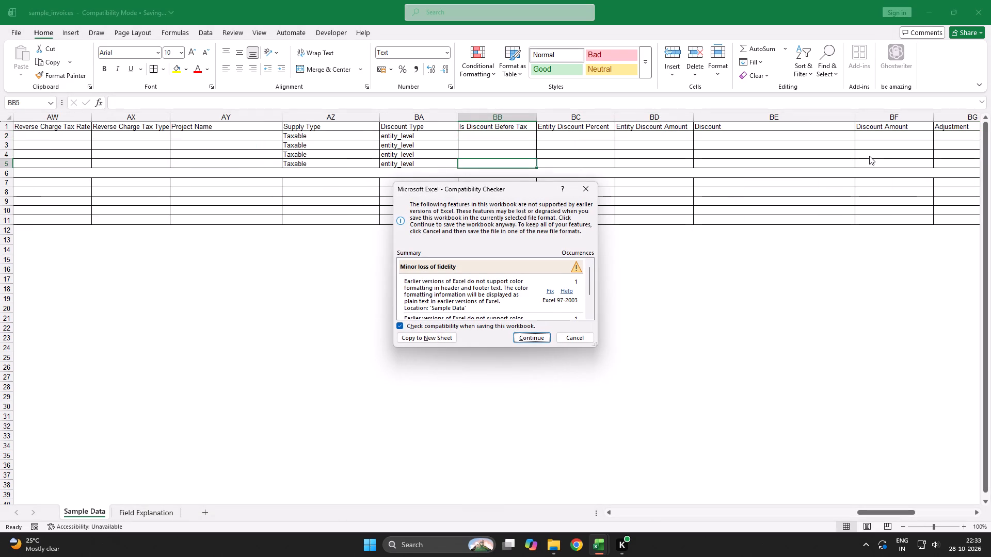
left_click(532, 336)
Check the invoice rows from the Supply Type column back to the Invoice Number column.
scroll(306, 209, "up", 3)
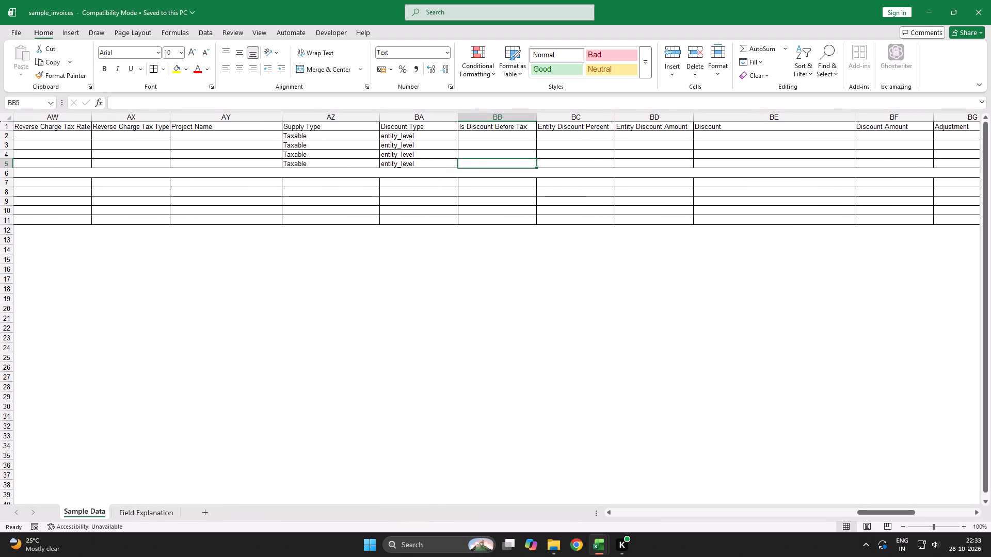
left_click(300, 209)
left_click(328, 184)
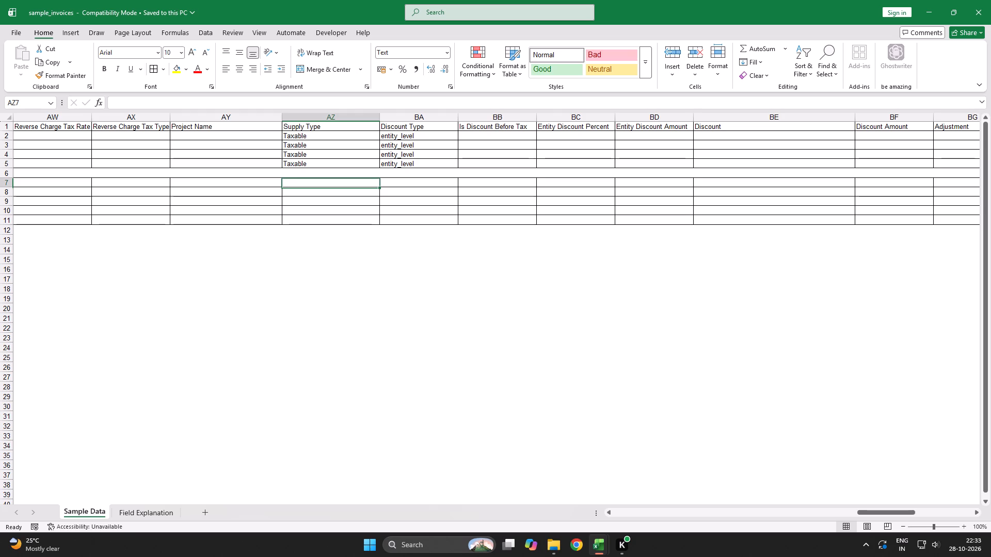
key("Left")
key("Left")
key("Left")
key("Left")
key("Left")
key("Left")
key("Left")
key("Left")
key("Left")
key("Left")
key("Left")
key("Left")
key("Left")
key("Left")
key("Left")
key("Left")
key("Left")
key("Left")
key("Left")
key("Left")
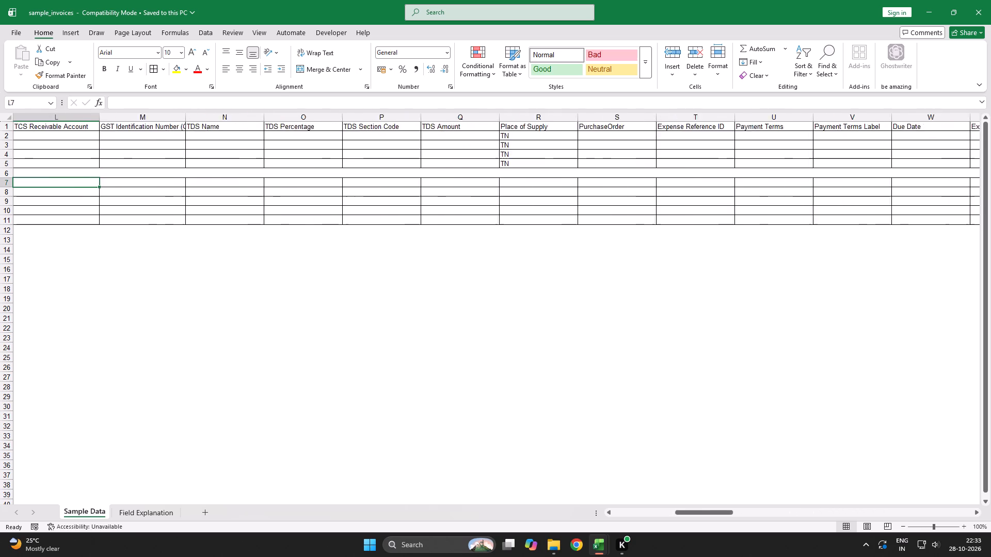
Save the sample_invoices workbook again in its current file format.
key("ctrl+s")
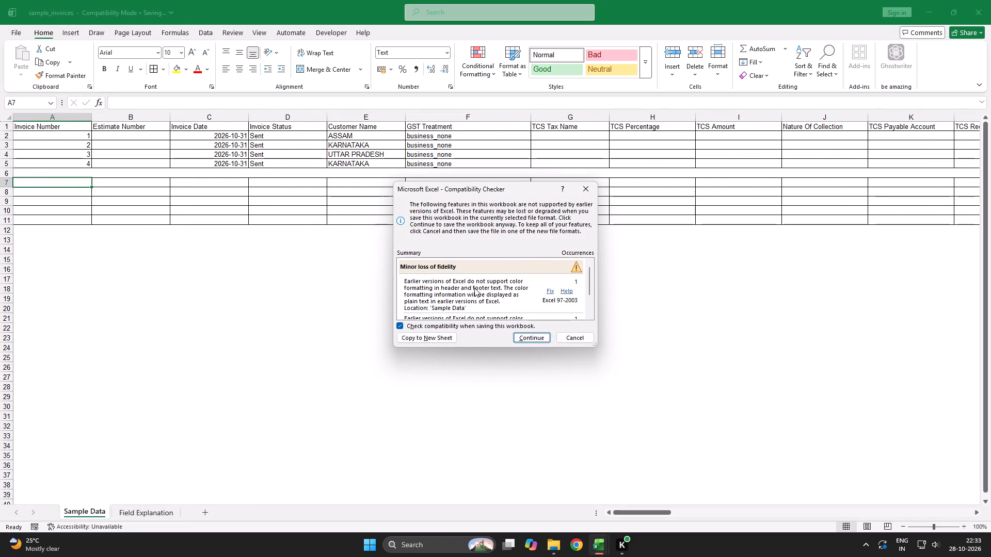
left_click(525, 337)
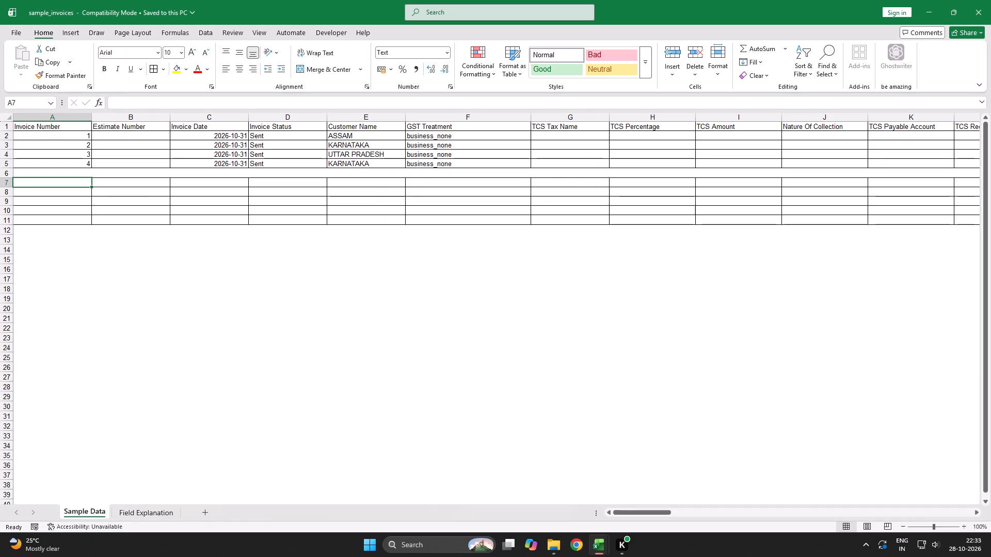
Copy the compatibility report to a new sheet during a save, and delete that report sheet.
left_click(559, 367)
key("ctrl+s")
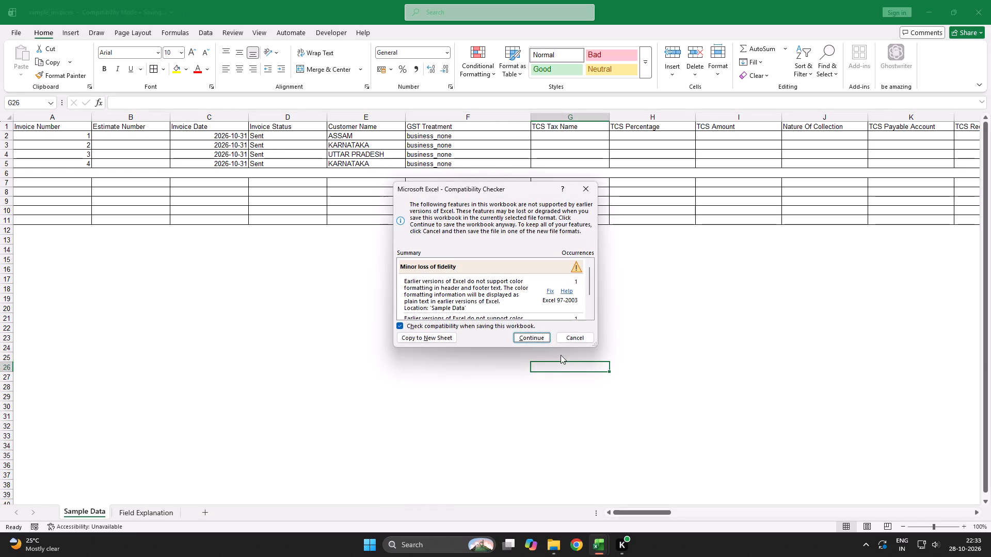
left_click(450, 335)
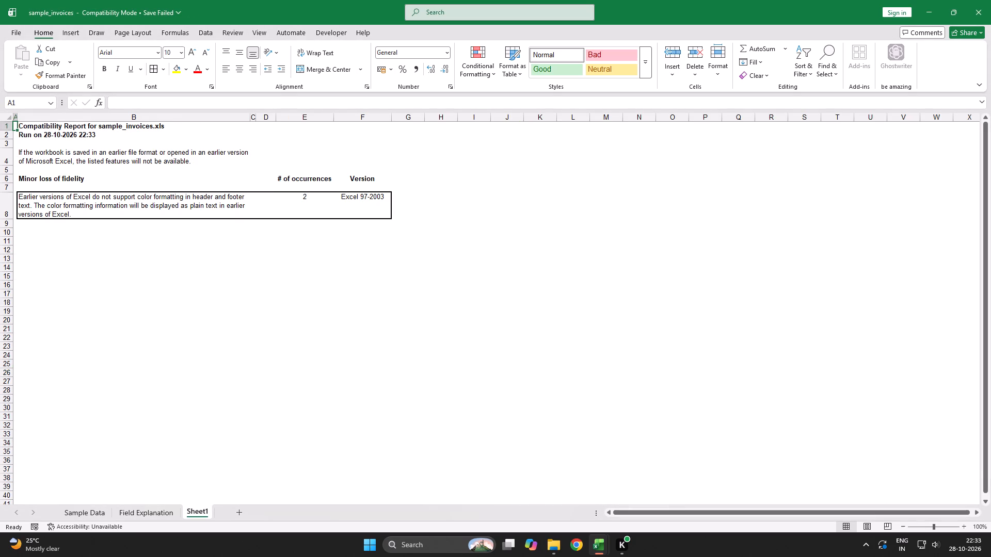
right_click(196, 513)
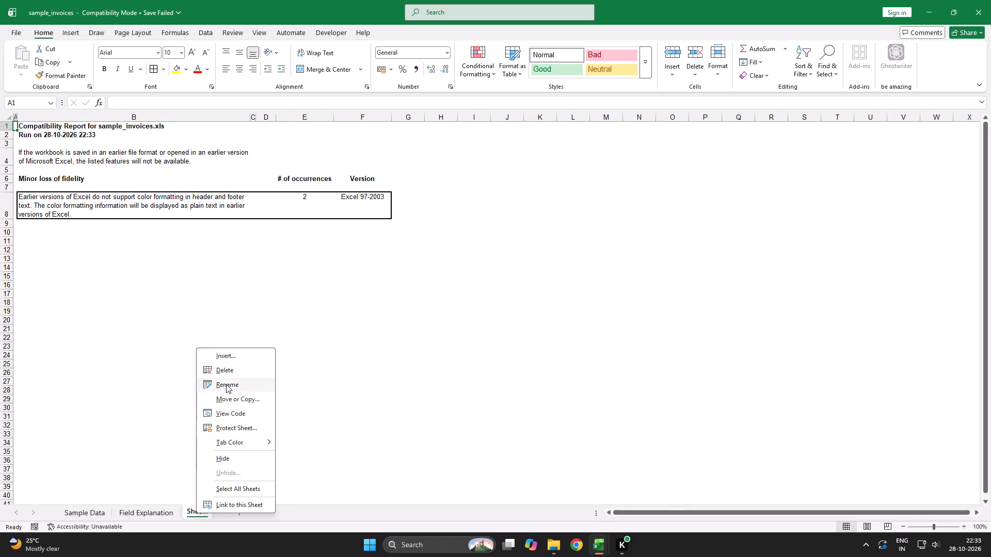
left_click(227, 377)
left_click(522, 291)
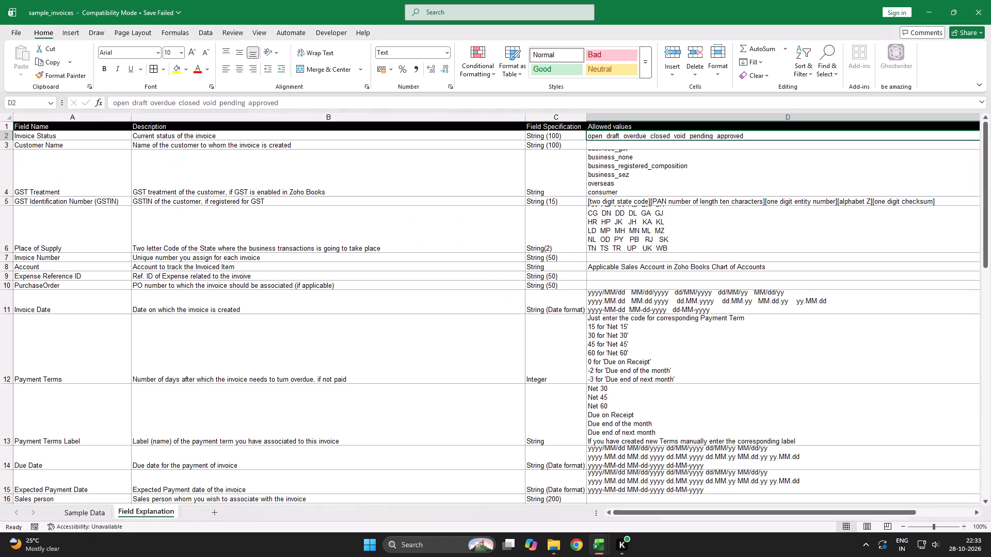
Return to the Sample Data sheet and save the workbook, continuing past the compatibility check.
left_click(93, 510)
left_click(306, 196)
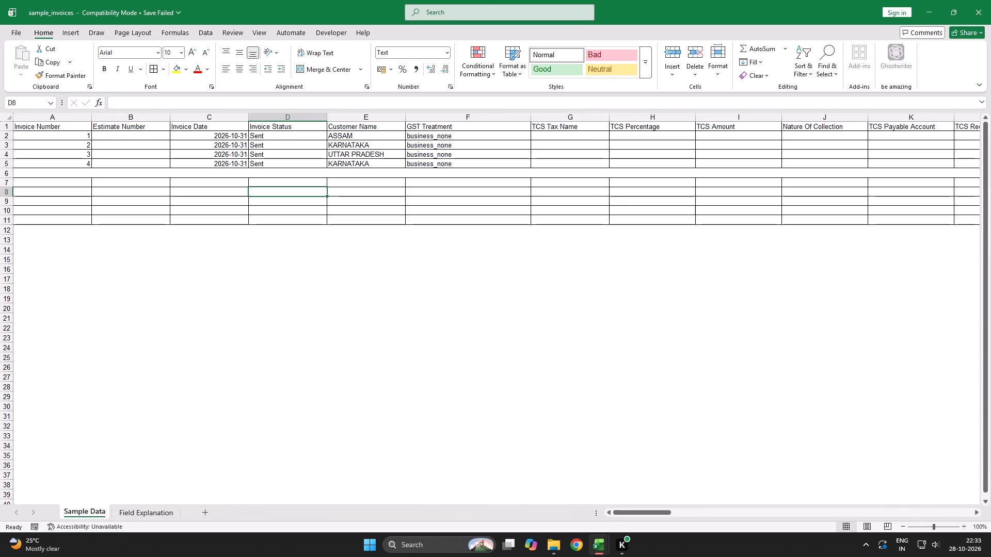
key("alt+Tab")
key("alt+Tab")
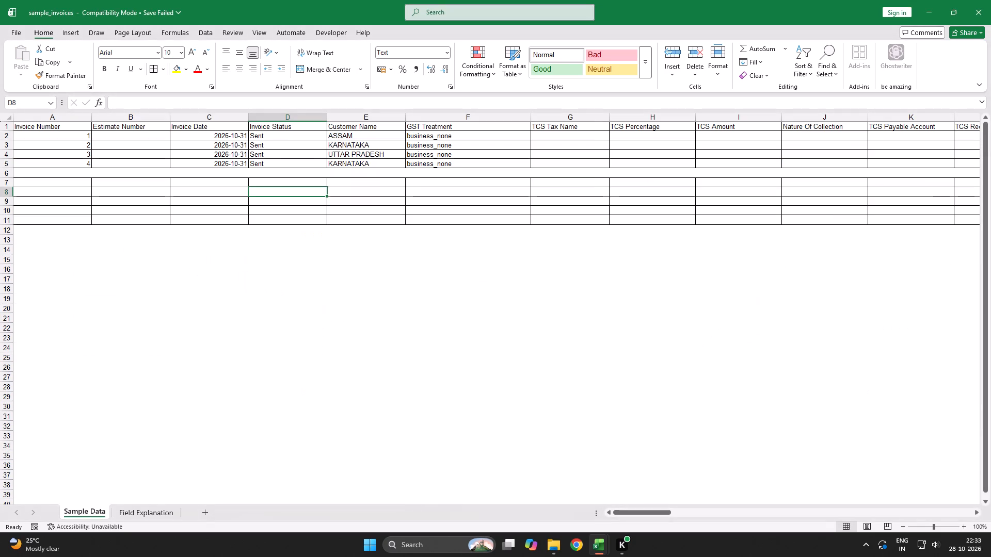
key("ctrl+s")
left_click(542, 335)
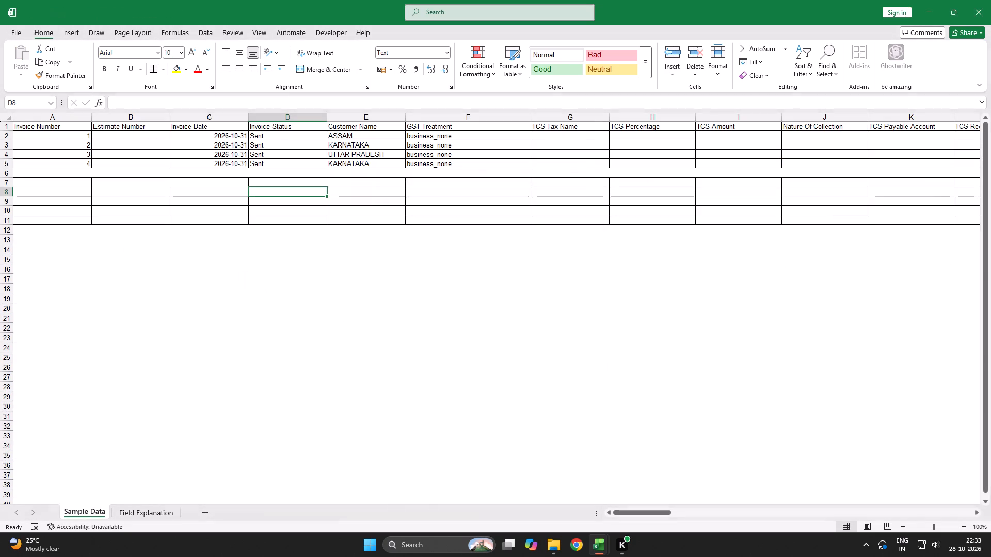
Switch to Google Chrome using the Ai ACCOUNTANT profile and maximize its window.
key("alt+Tab")
key("alt+Tab")
key("alt+Tab")
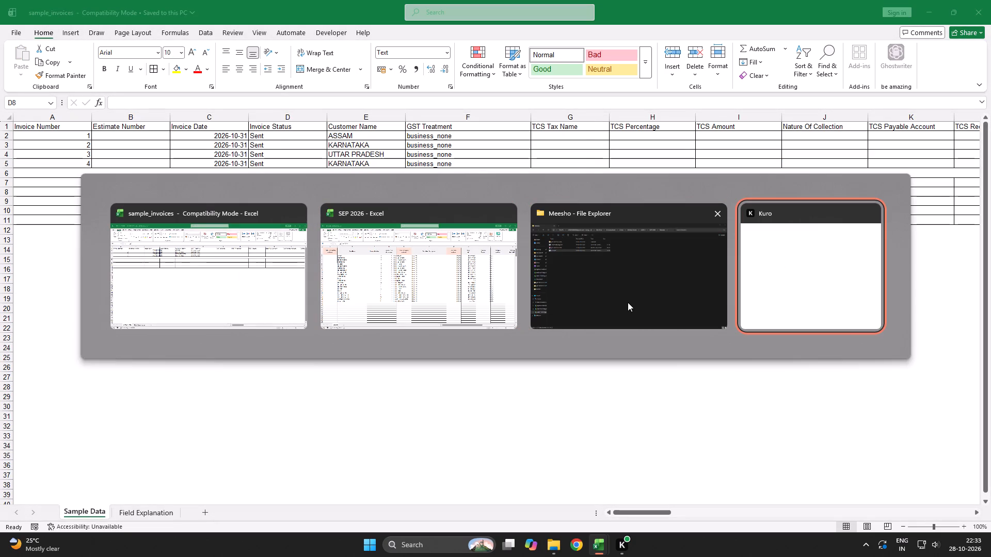
key("alt+Tab")
key("alt+Tab")
key("super+d")
key("super+d")
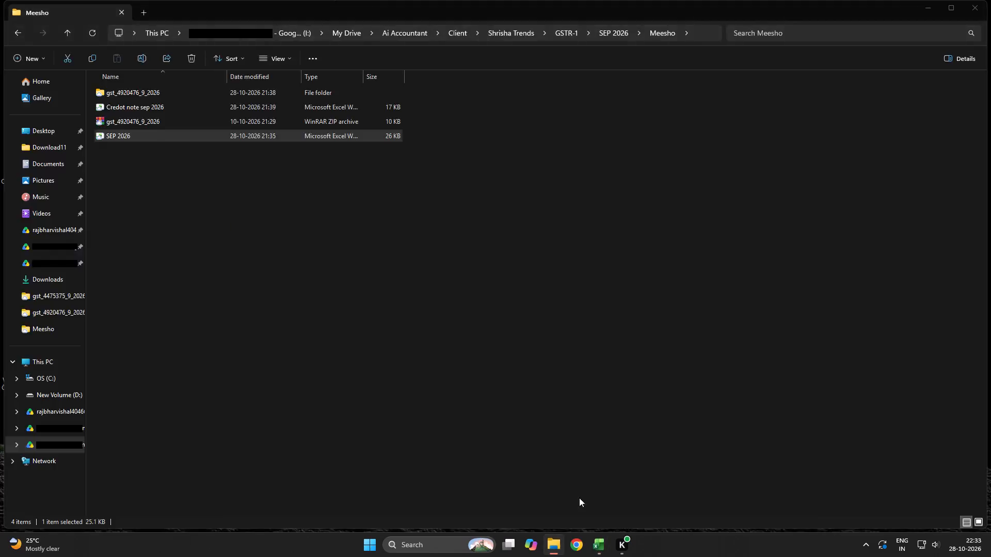
left_click(569, 545)
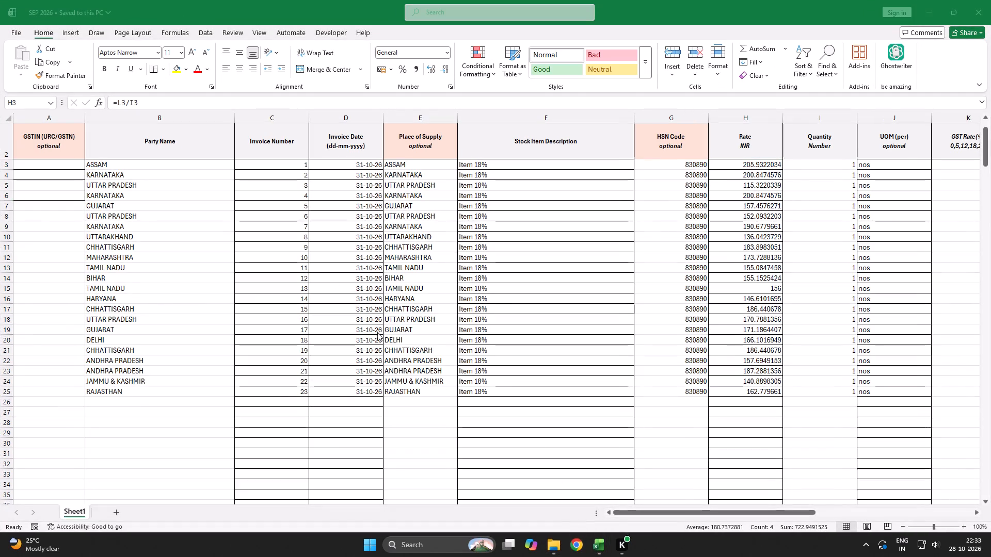
left_click(576, 542)
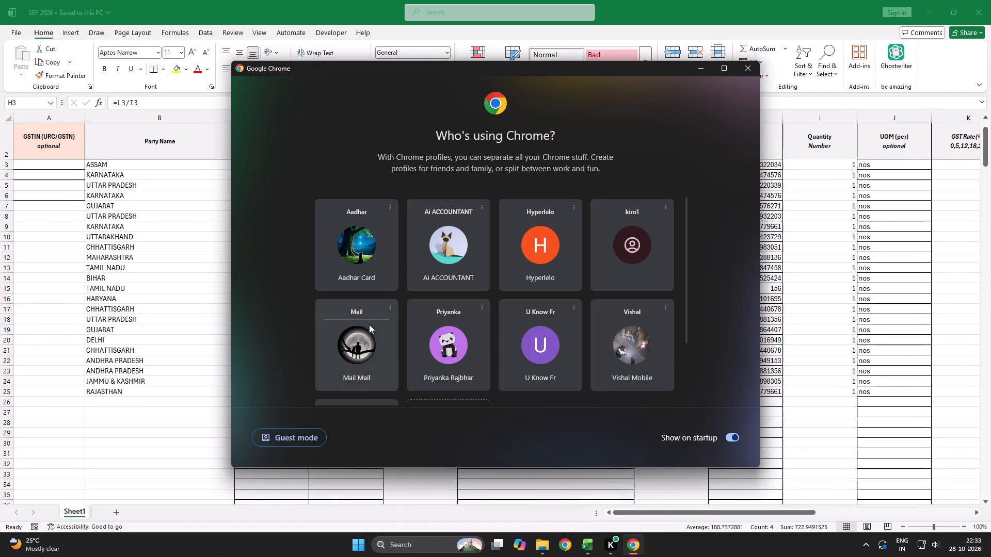
left_click(439, 240)
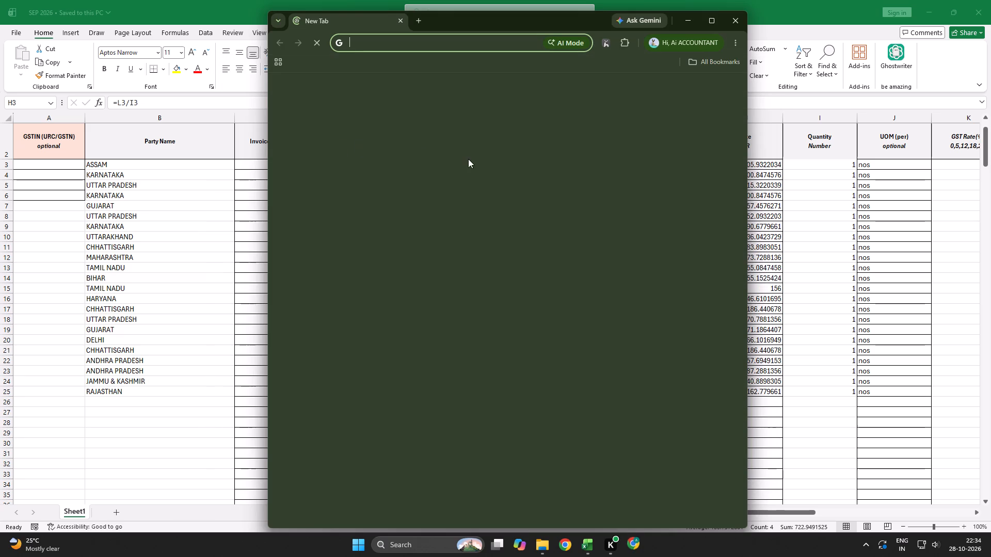
key("super+Up")
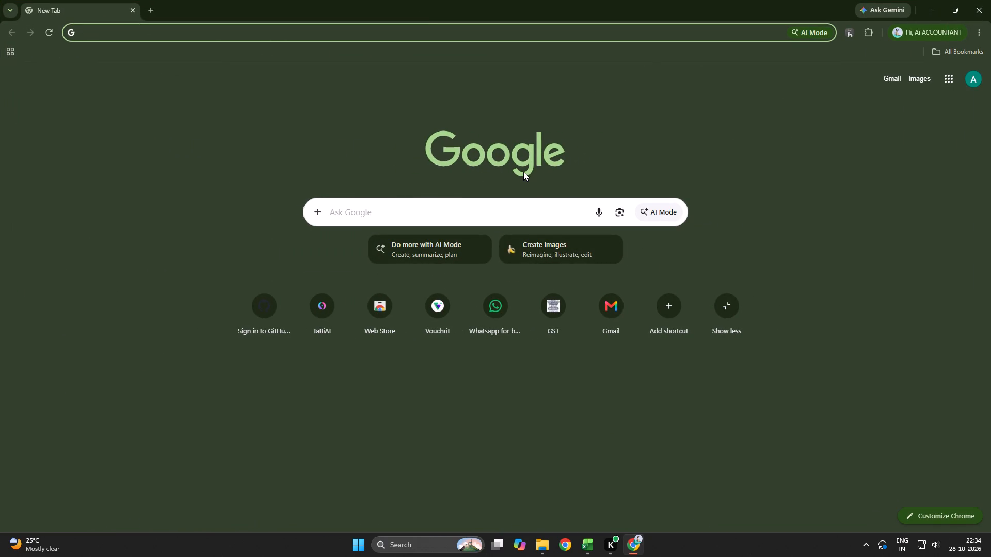
Open the zoho.com website and go to its Books product page.
type("ZO")
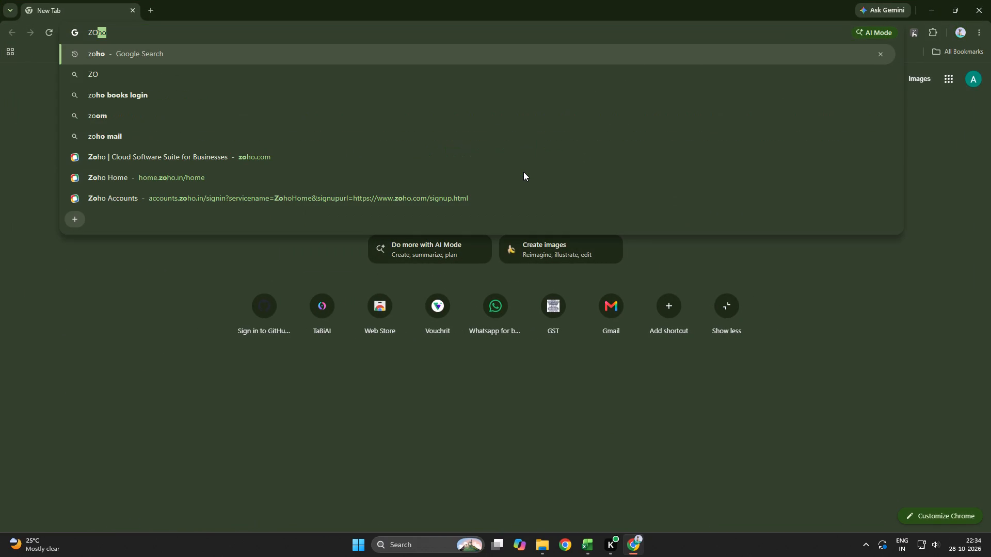
key("Down")
key("Down")
key("Down")
key("Down")
key("Down")
key("Return")
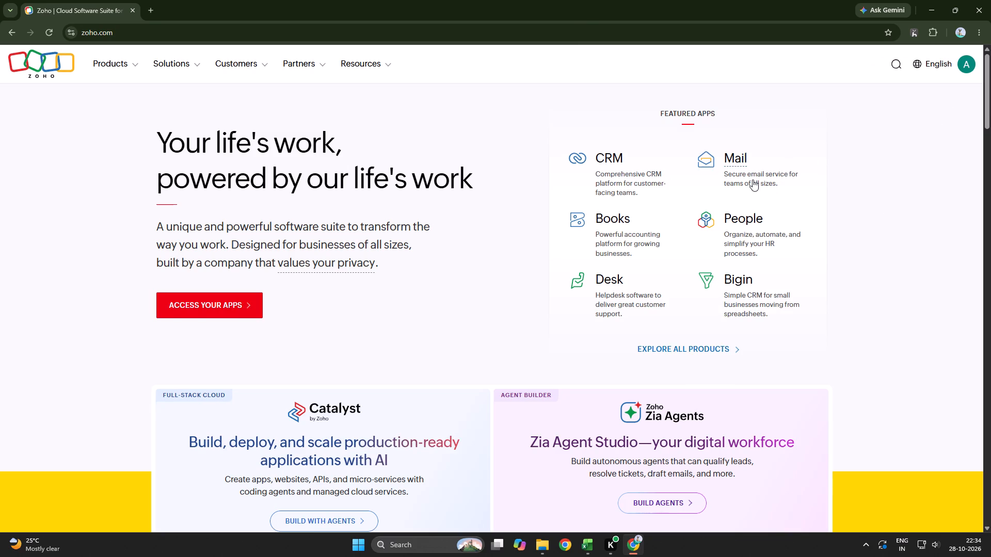
left_click(593, 220)
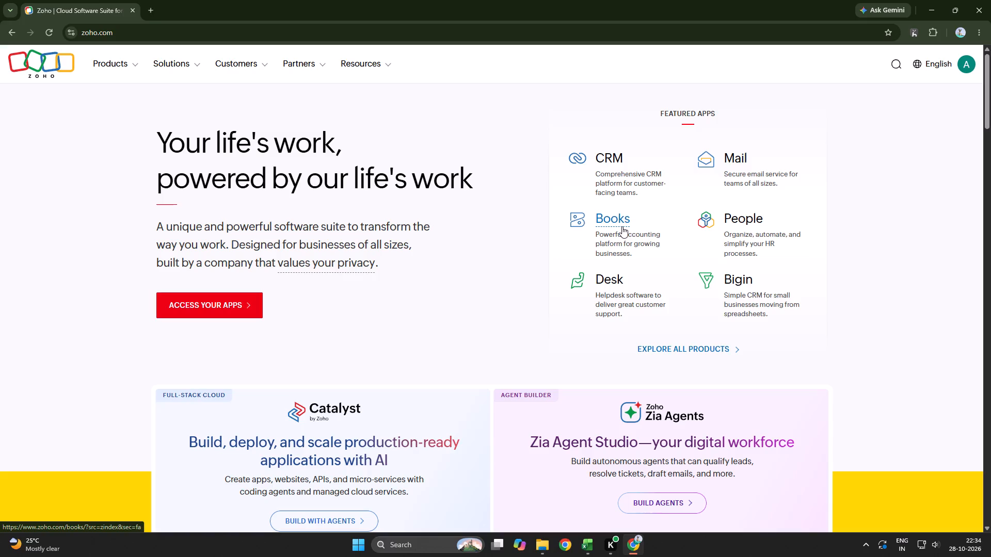
Open the Zoho account page from the Books product page and look through its profile and groups information.
left_click(613, 221)
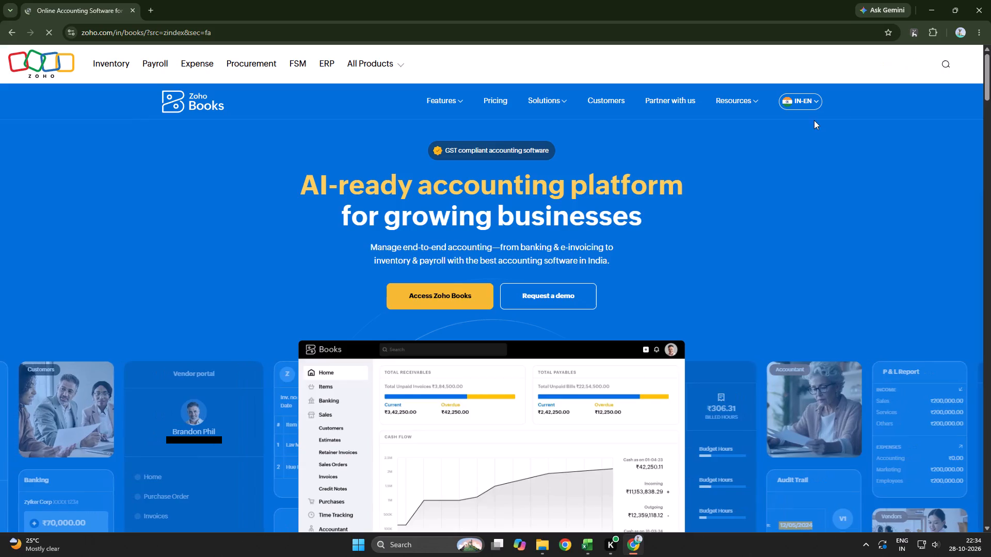
left_click(966, 68)
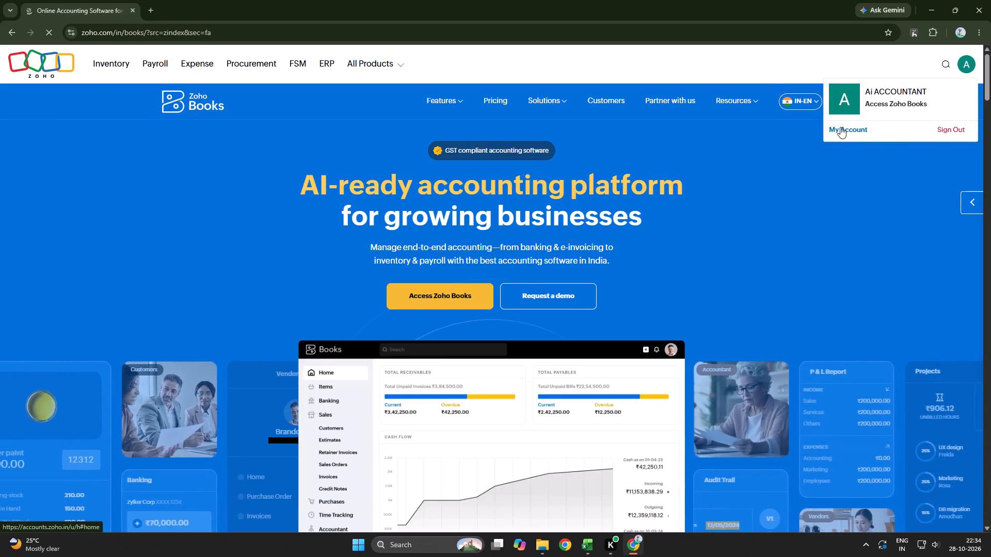
left_click(840, 127)
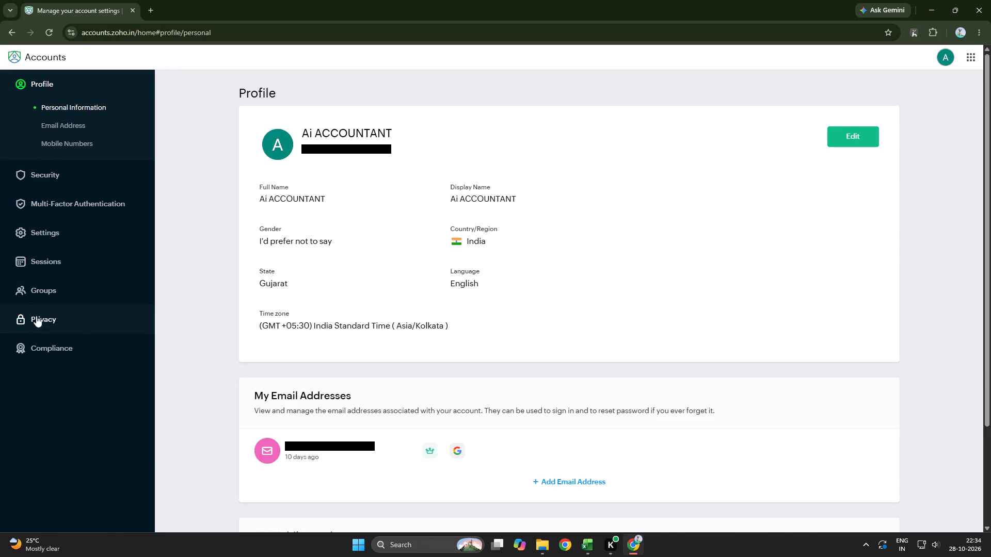
left_click(39, 288)
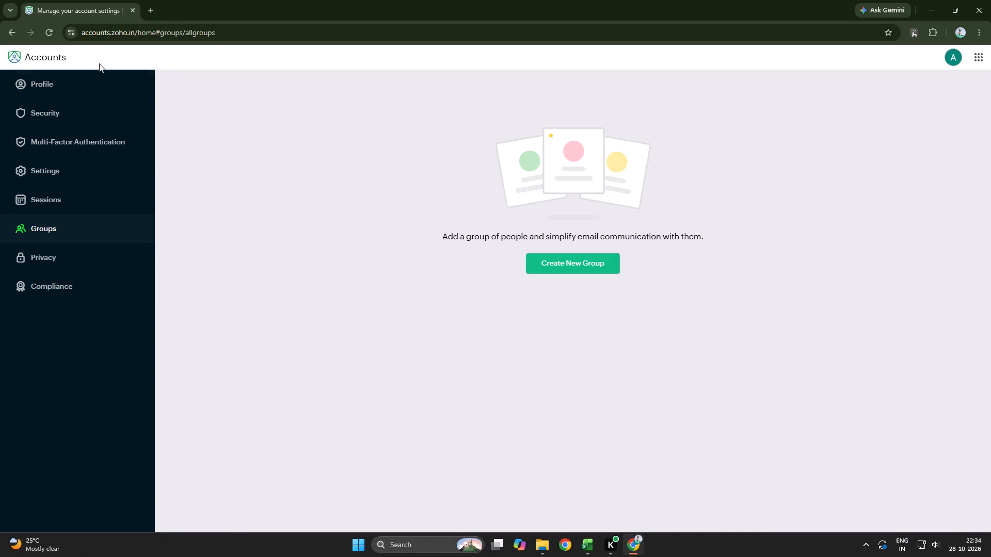
left_click(30, 57)
left_click(32, 83)
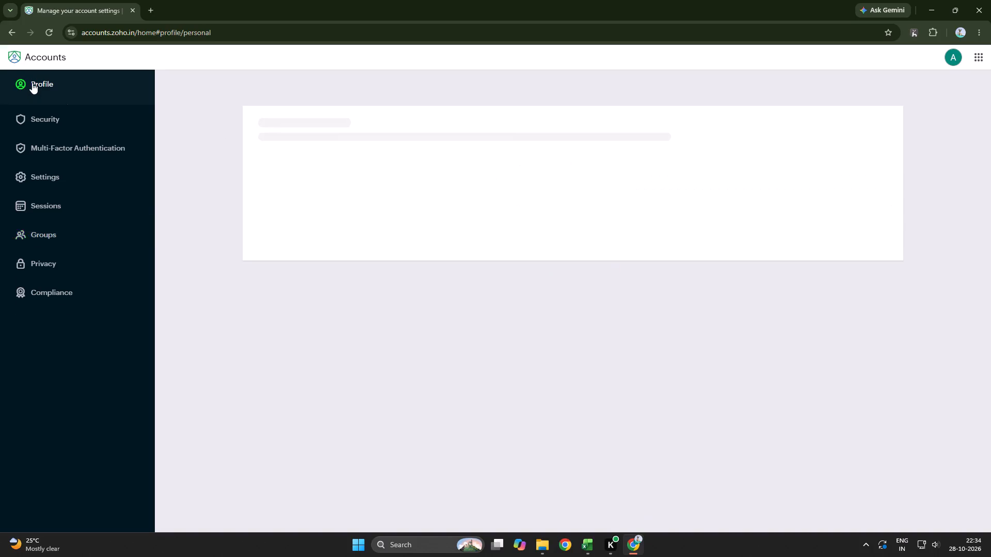
left_click(94, 110)
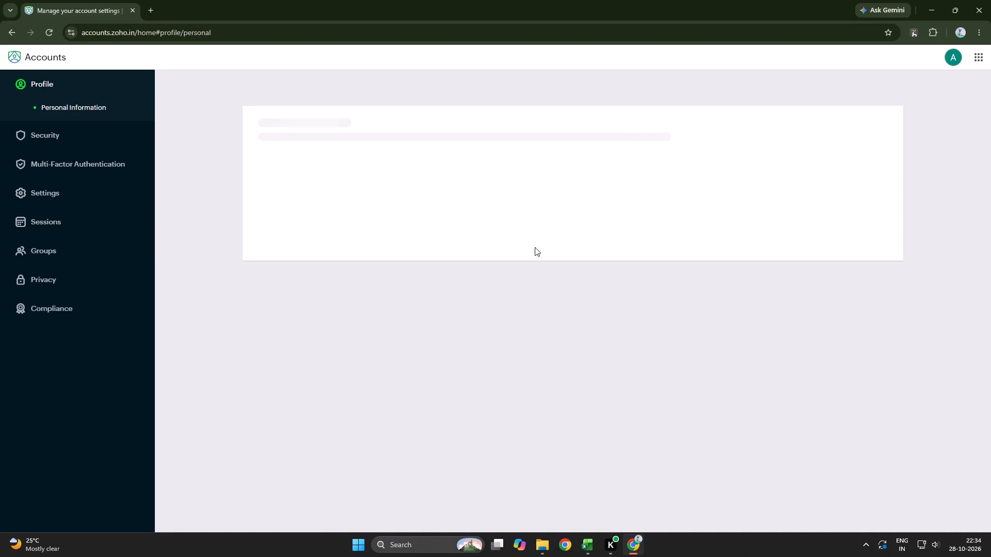
scroll(505, 268, "down", 3)
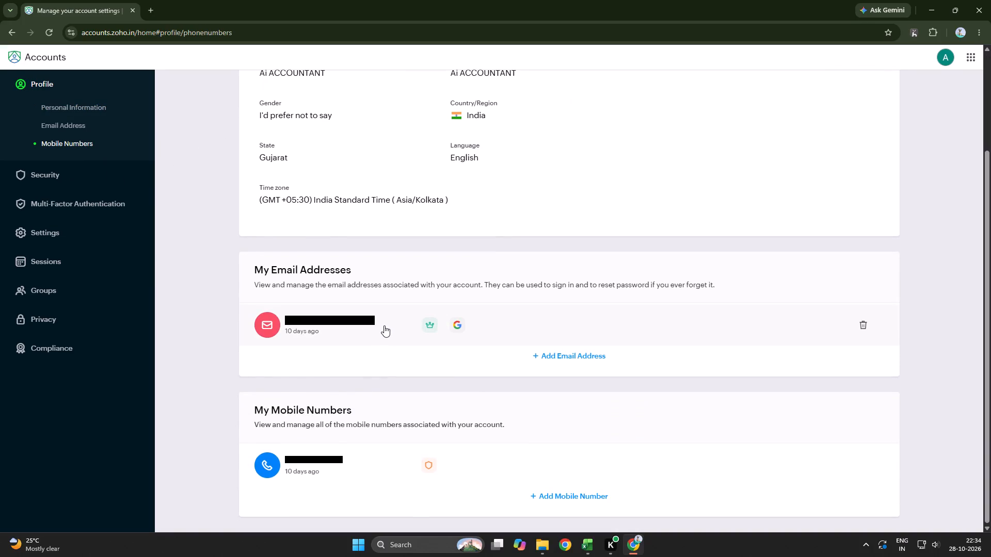
scroll(384, 324, "up", 4)
scroll(557, 256, "up", 4)
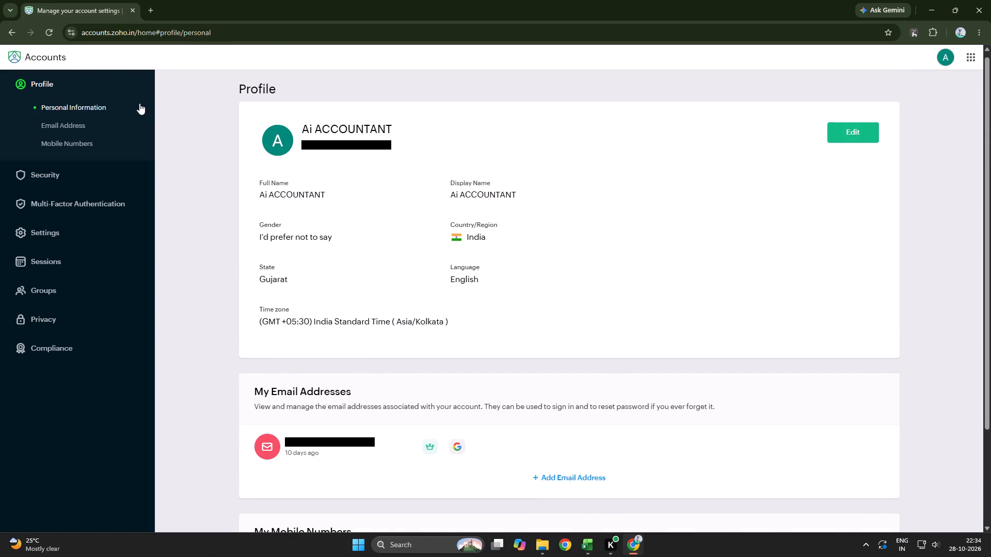
left_click(45, 58)
left_click(947, 58)
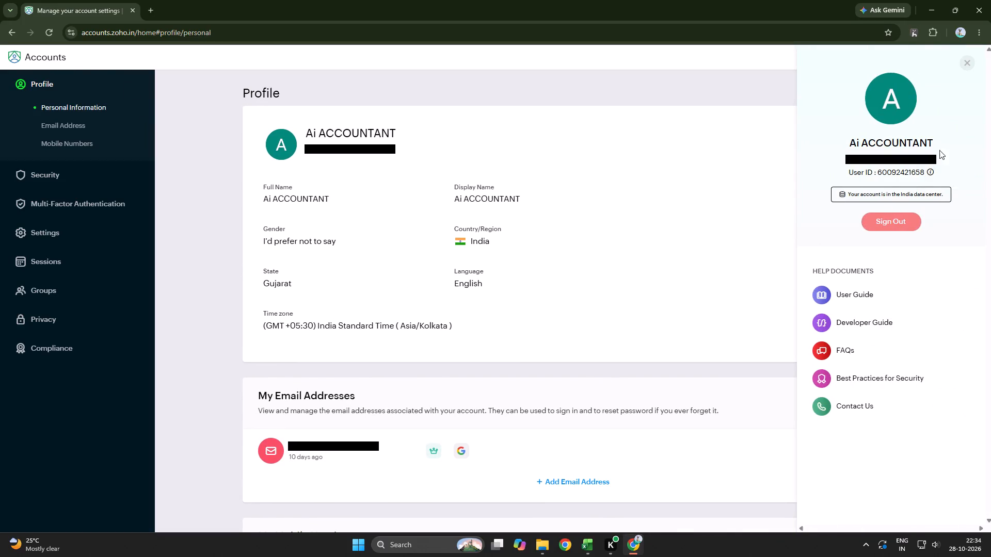
left_click(965, 65)
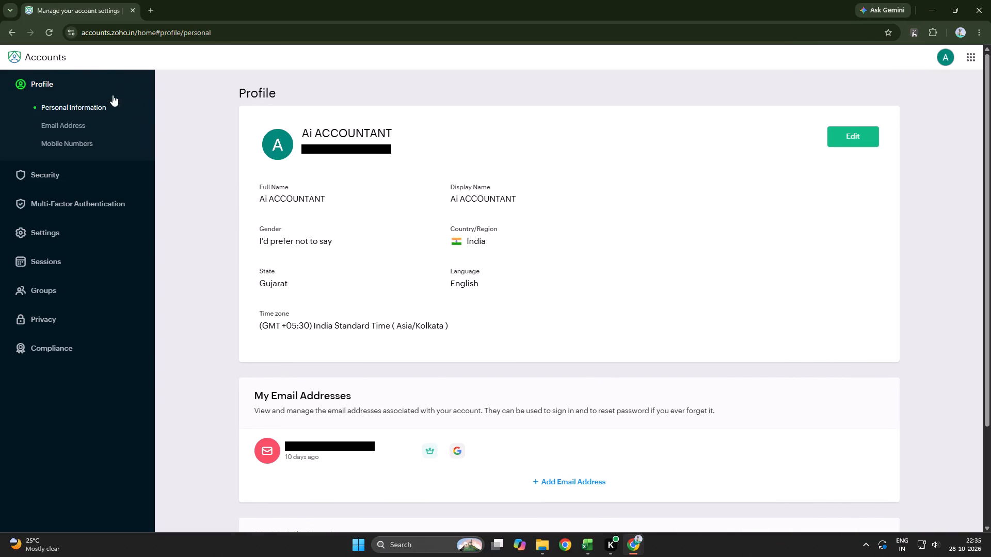
left_click(54, 61)
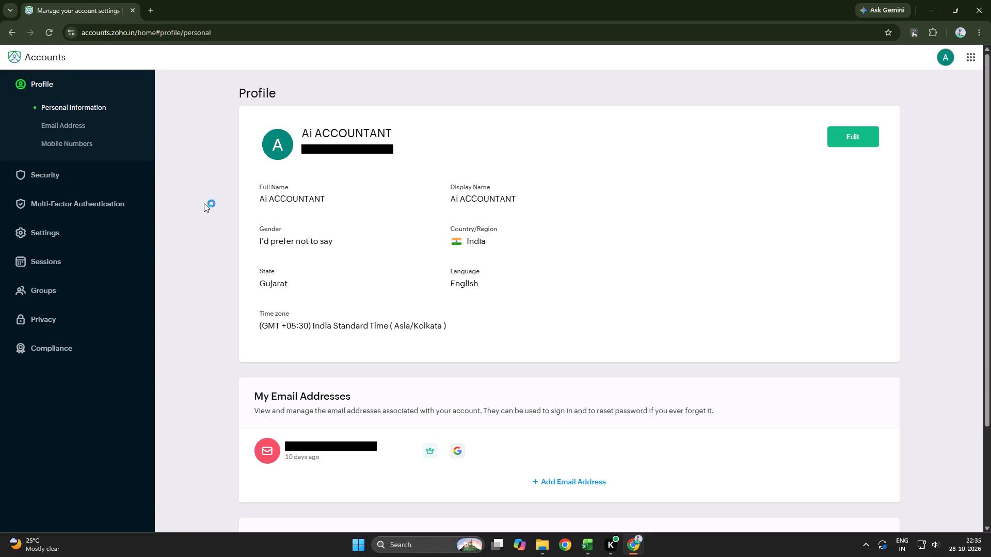
Look through the Zoho account's settings, including notifications and linked accounts, and its sessions page.
left_click(40, 235)
scroll(243, 268, "down", 3)
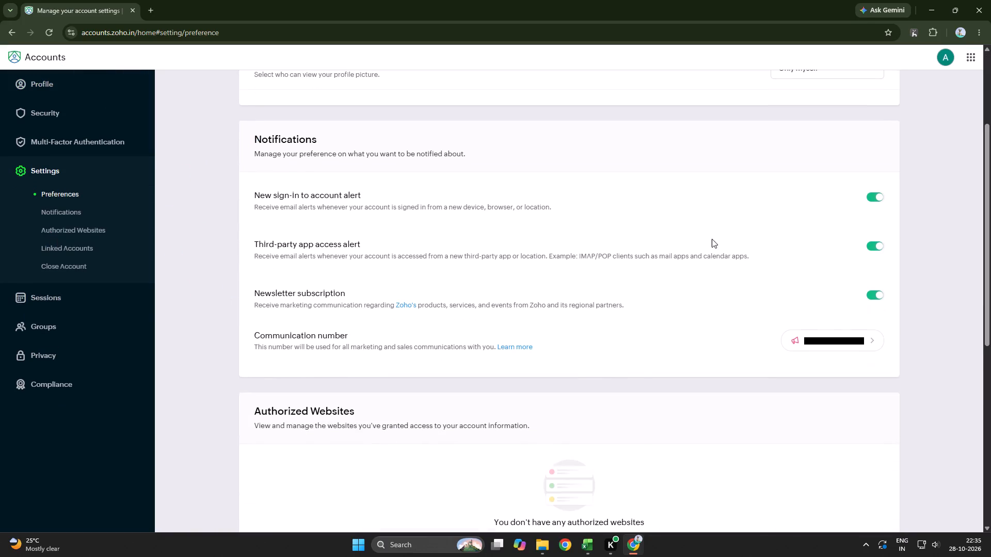
scroll(785, 253, "down", 4)
scroll(777, 262, "up", 1)
scroll(742, 266, "down", 4)
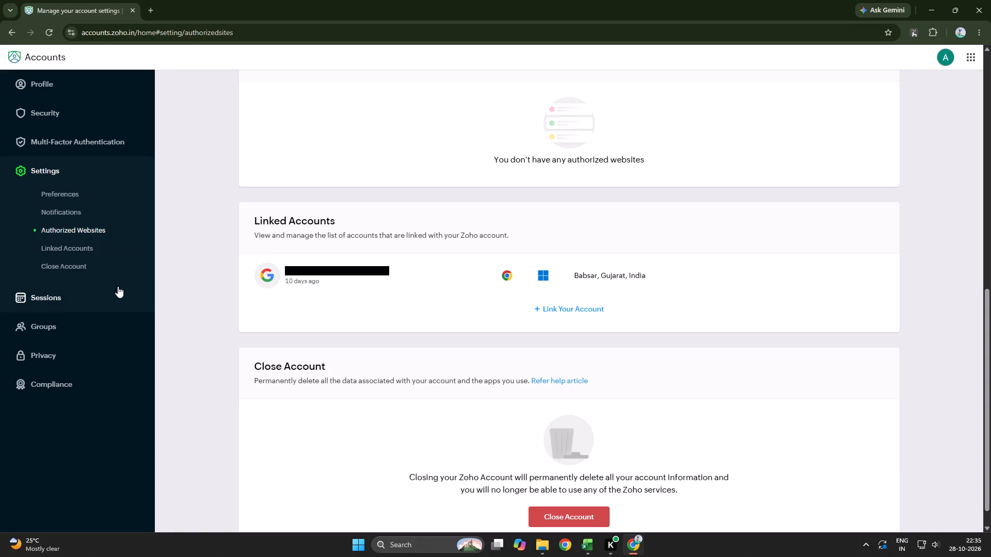
left_click(50, 296)
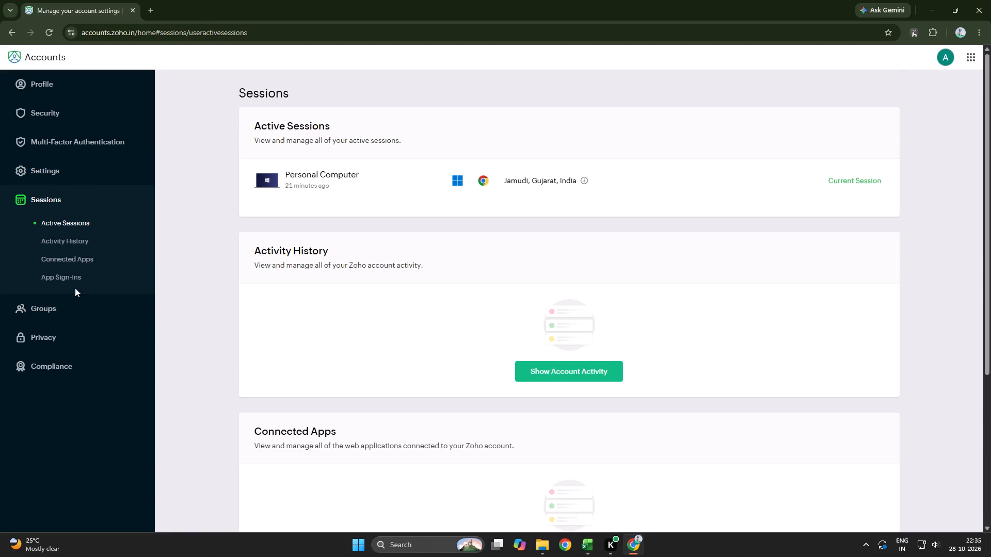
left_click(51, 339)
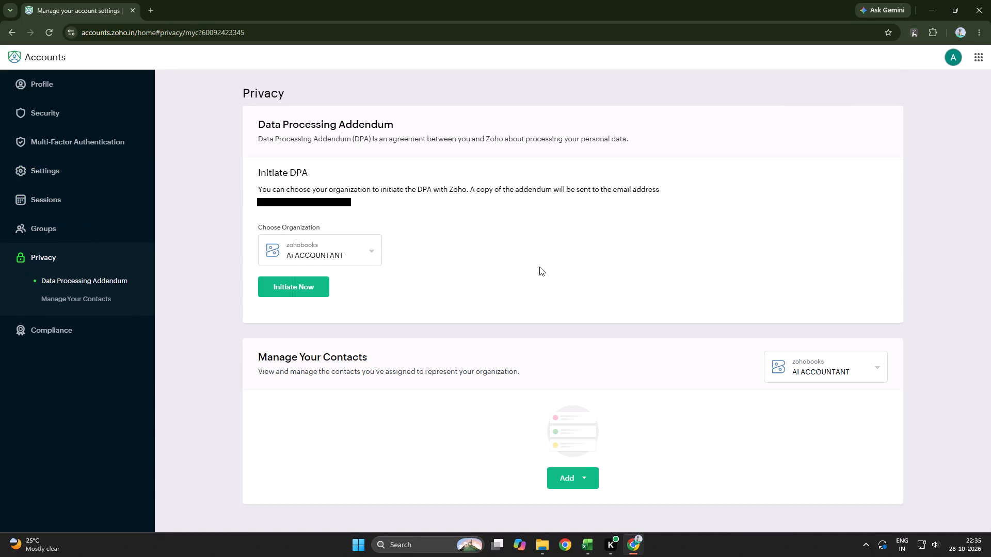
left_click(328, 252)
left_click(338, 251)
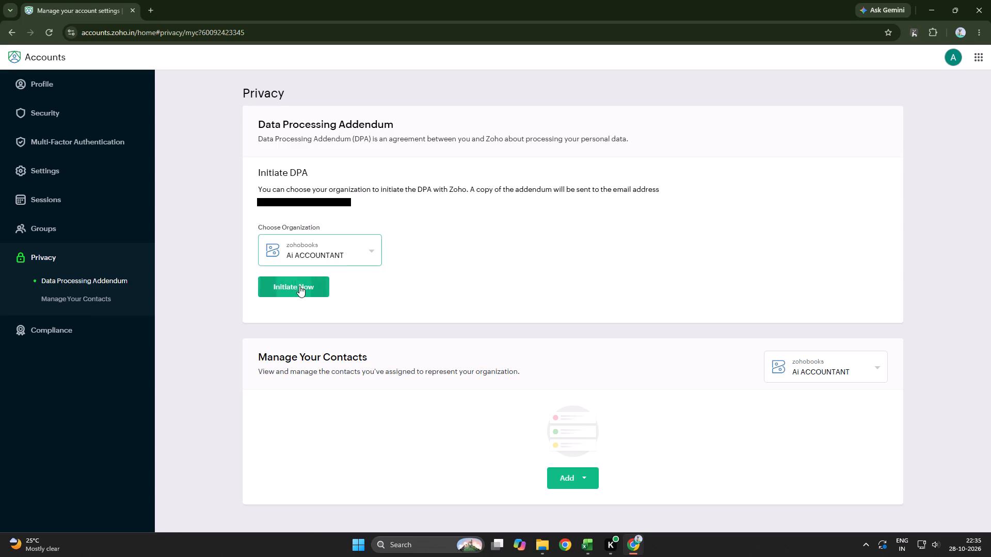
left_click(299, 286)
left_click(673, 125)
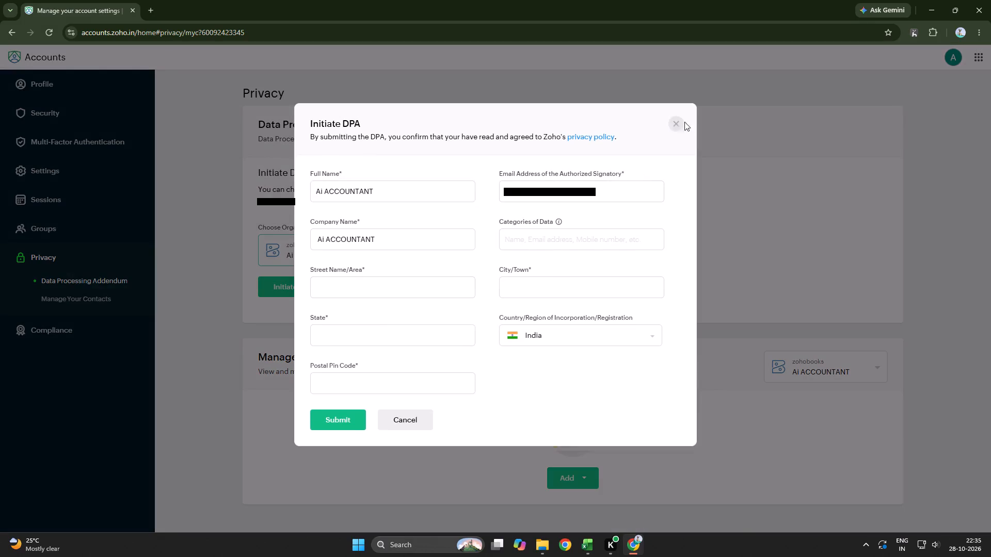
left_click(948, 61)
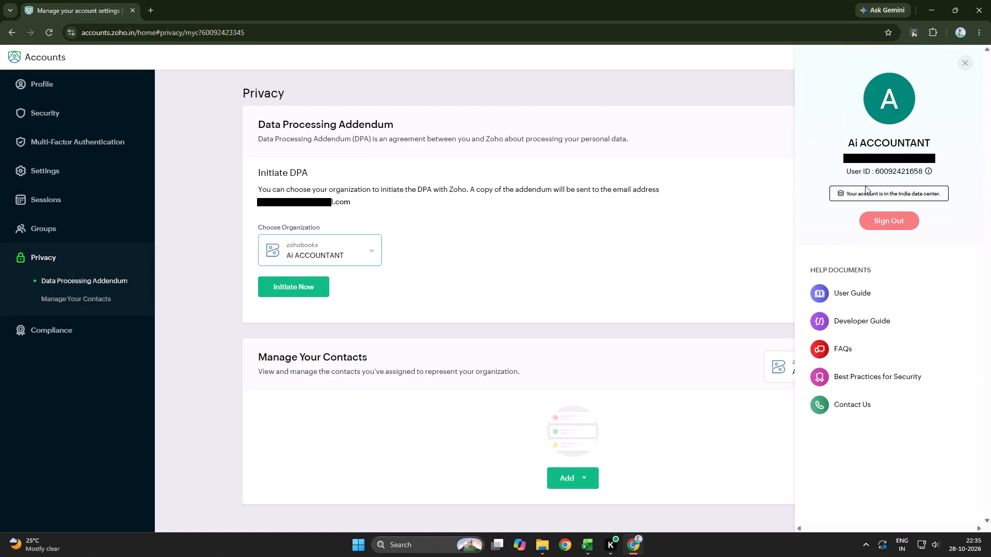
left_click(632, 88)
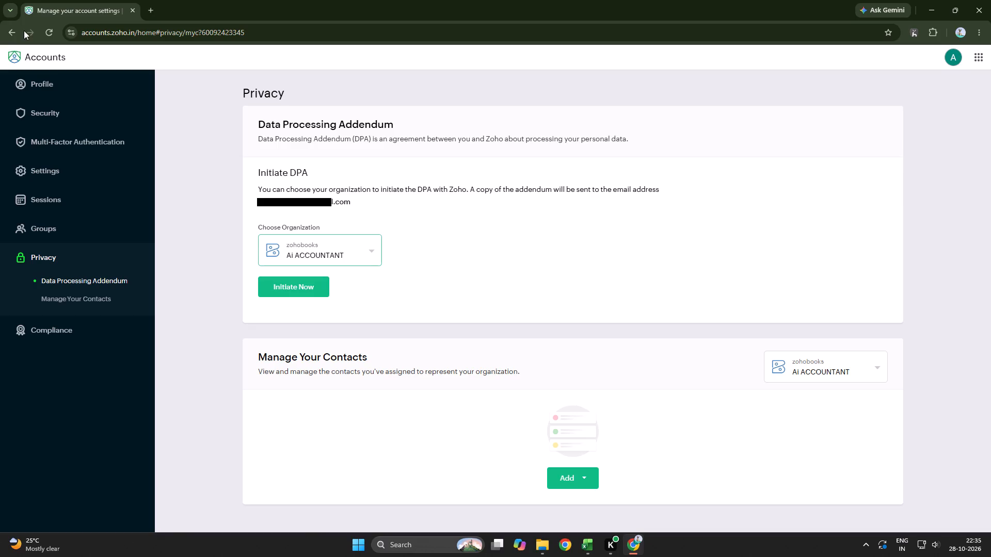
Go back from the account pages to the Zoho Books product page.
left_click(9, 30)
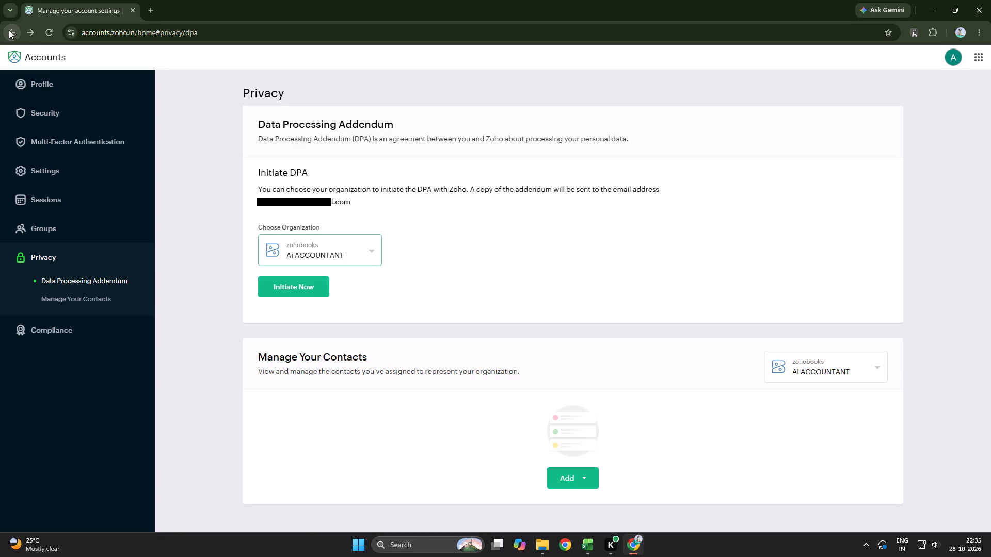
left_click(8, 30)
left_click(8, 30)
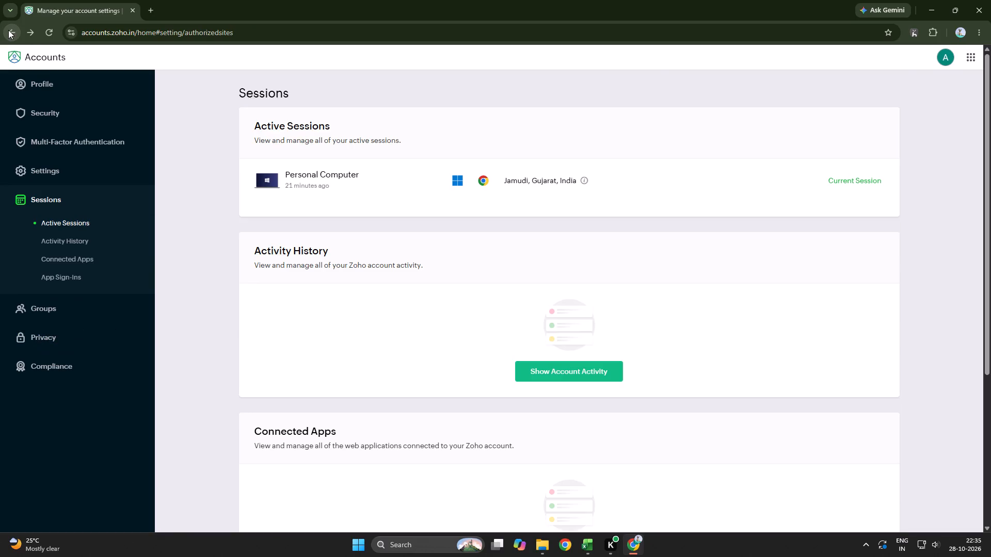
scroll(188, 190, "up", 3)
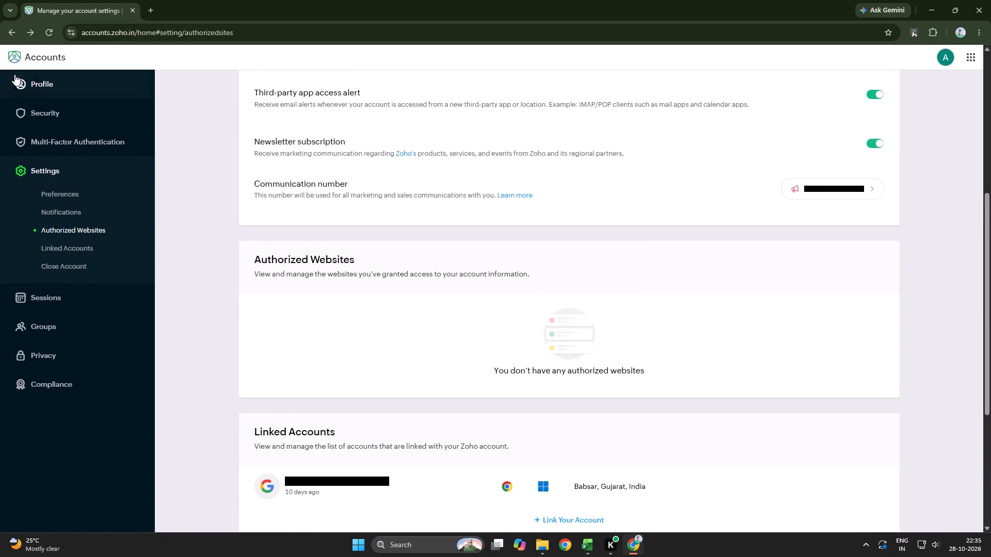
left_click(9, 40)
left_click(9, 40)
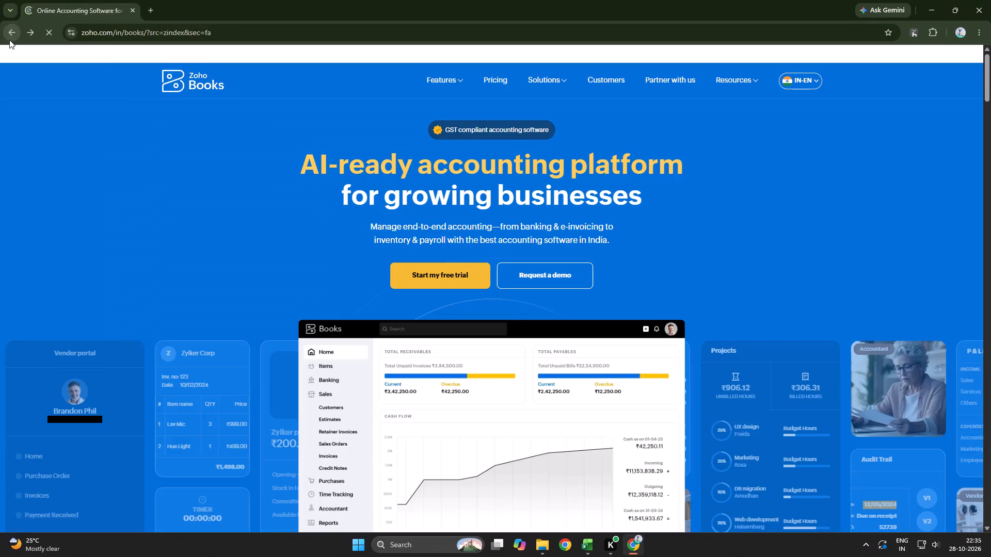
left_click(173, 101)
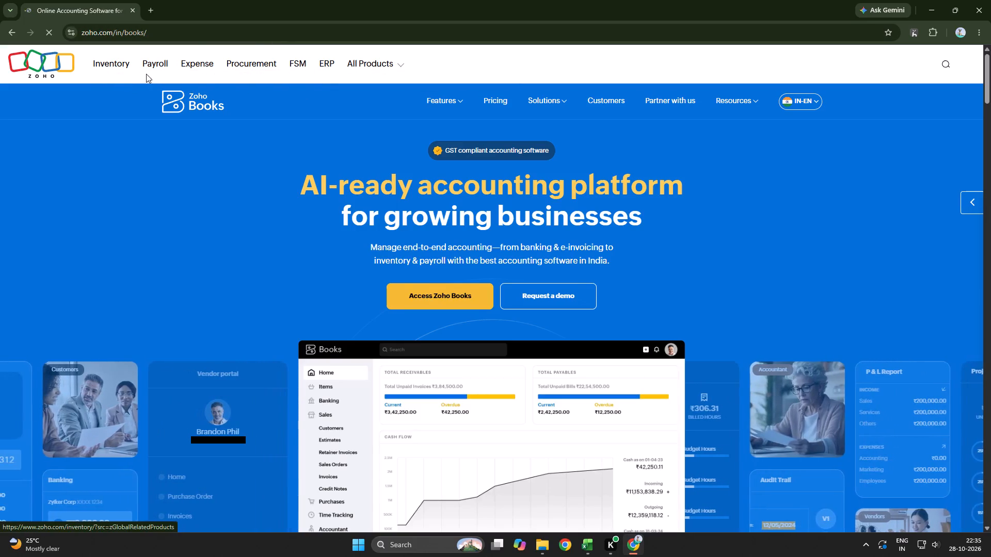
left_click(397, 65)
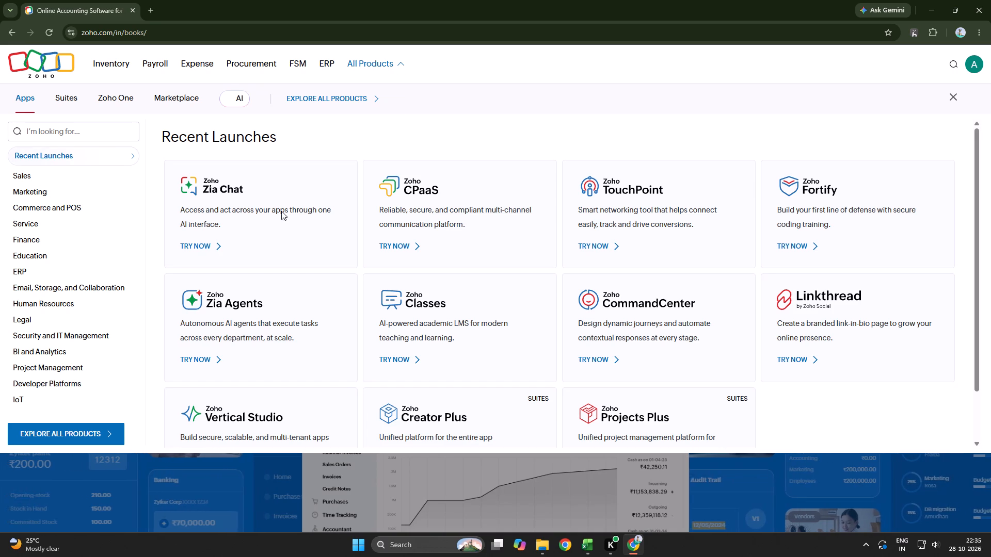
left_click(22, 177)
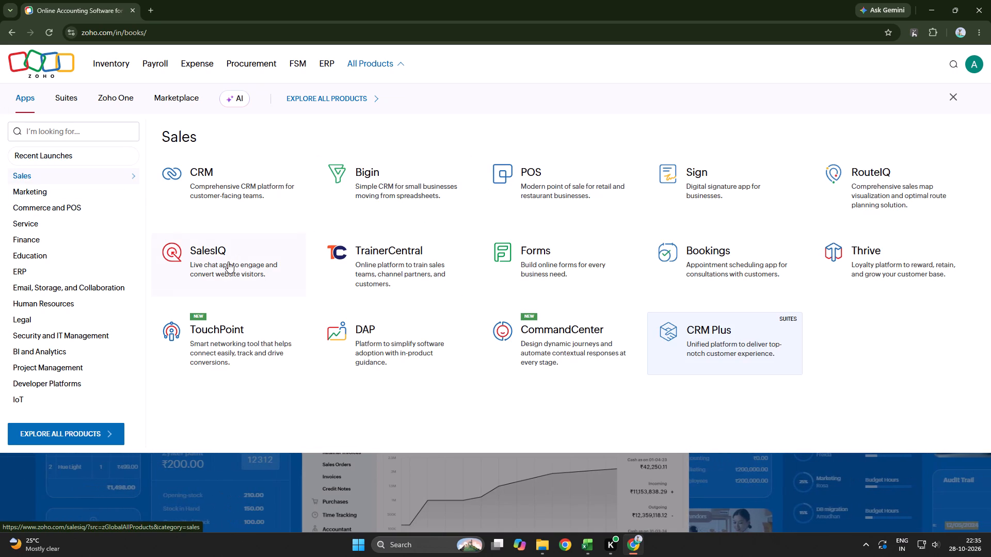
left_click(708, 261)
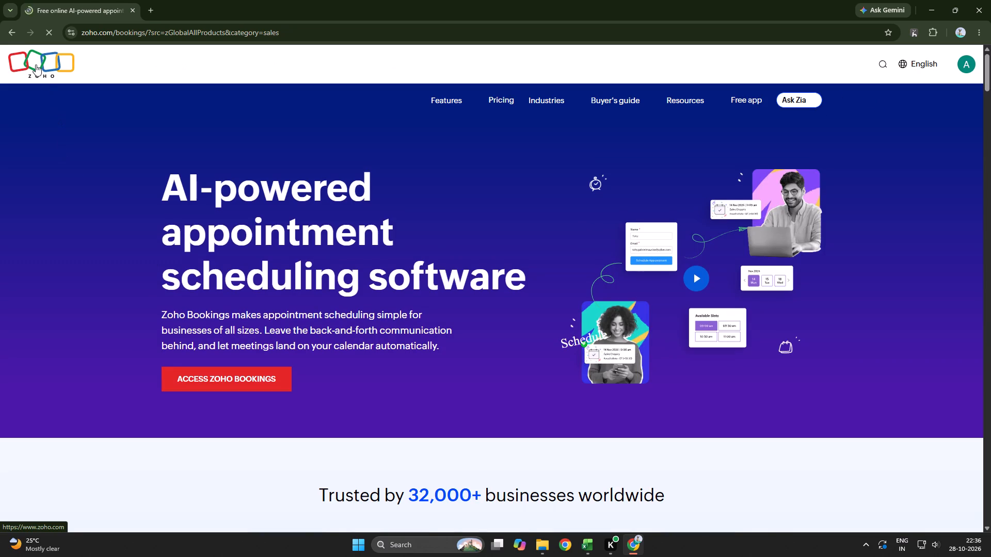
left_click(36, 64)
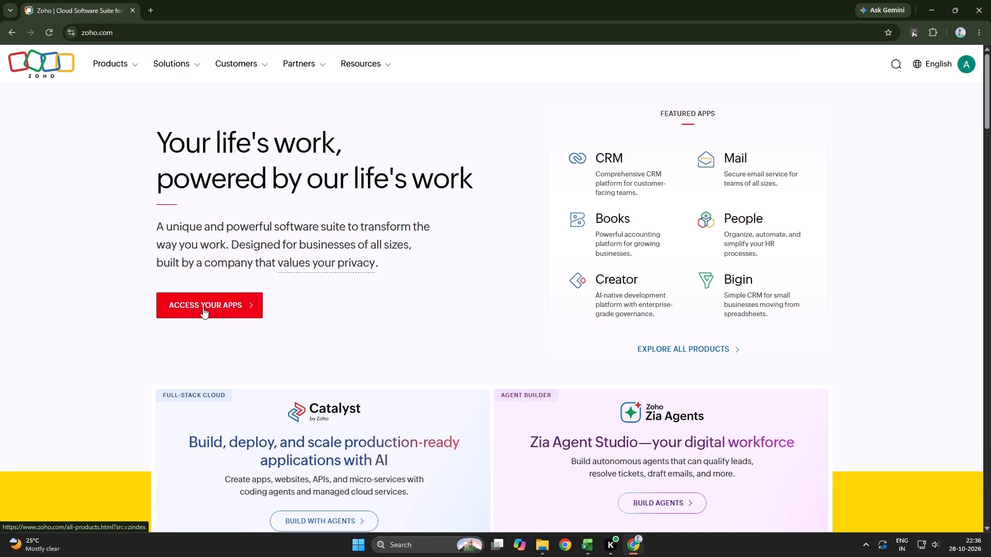
Open the Books product page from the Zoho home page and access the Zoho Books application.
left_click(585, 221)
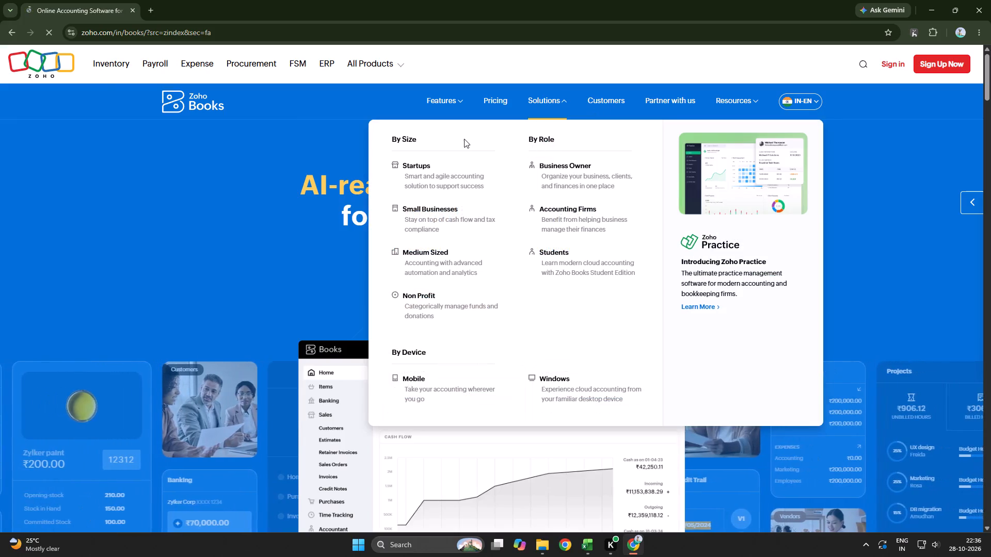
left_click(968, 201)
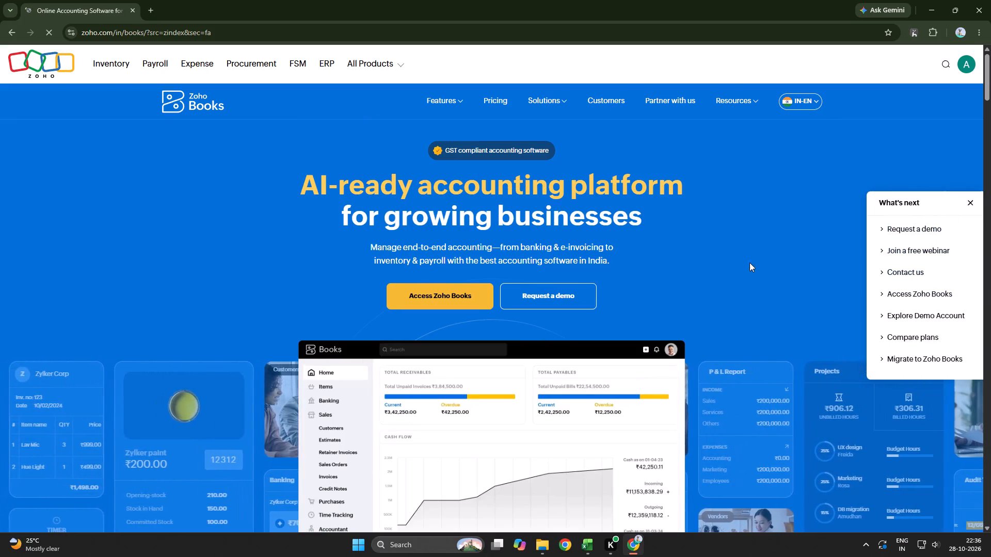
left_click(909, 296)
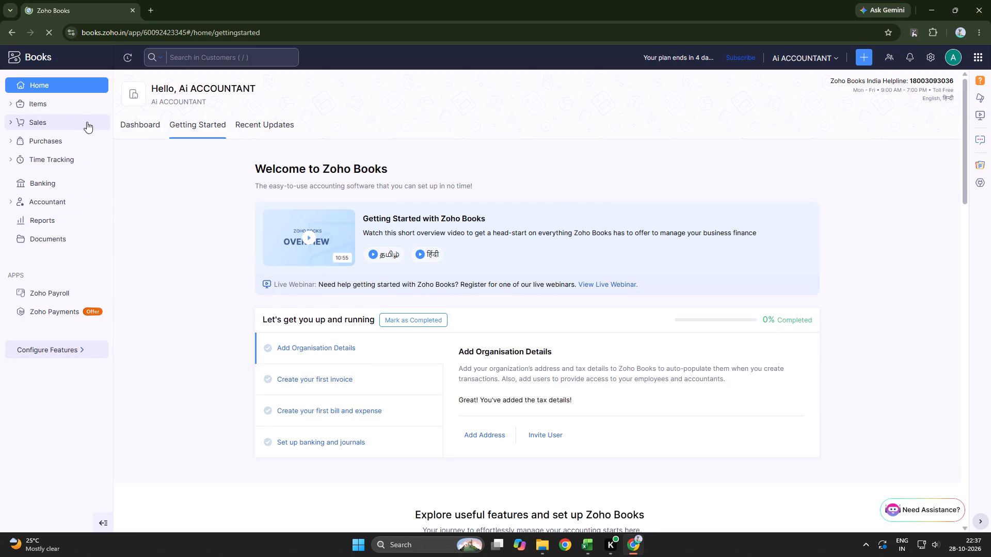
Start a new sales invoice in Zoho Books and dismiss the transaction preferences dialog without saving.
left_click(54, 120)
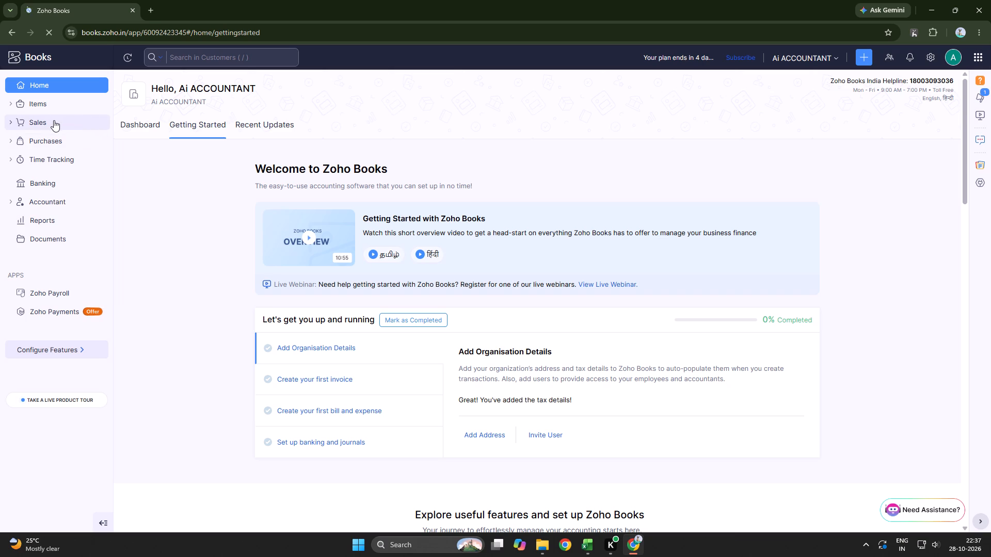
left_click(26, 119)
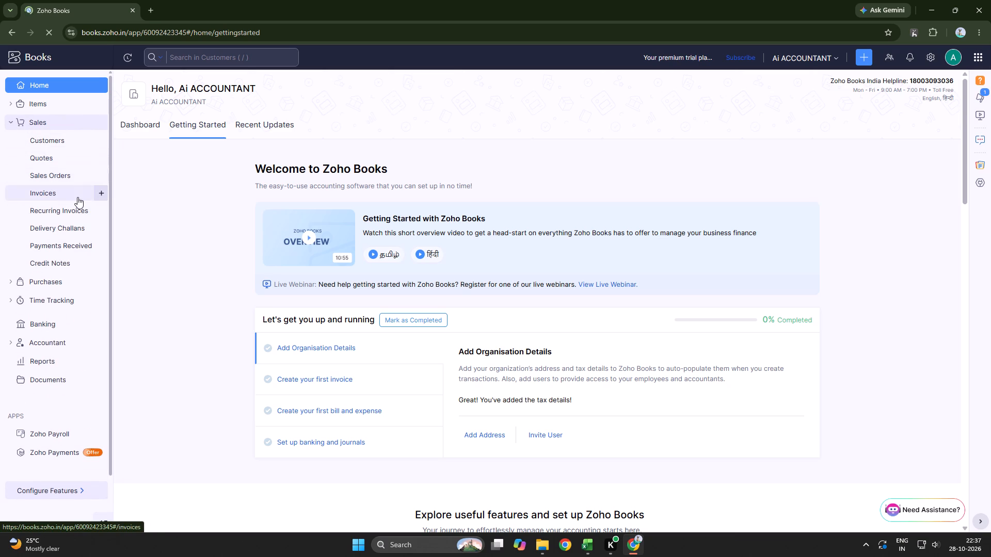
left_click(99, 195)
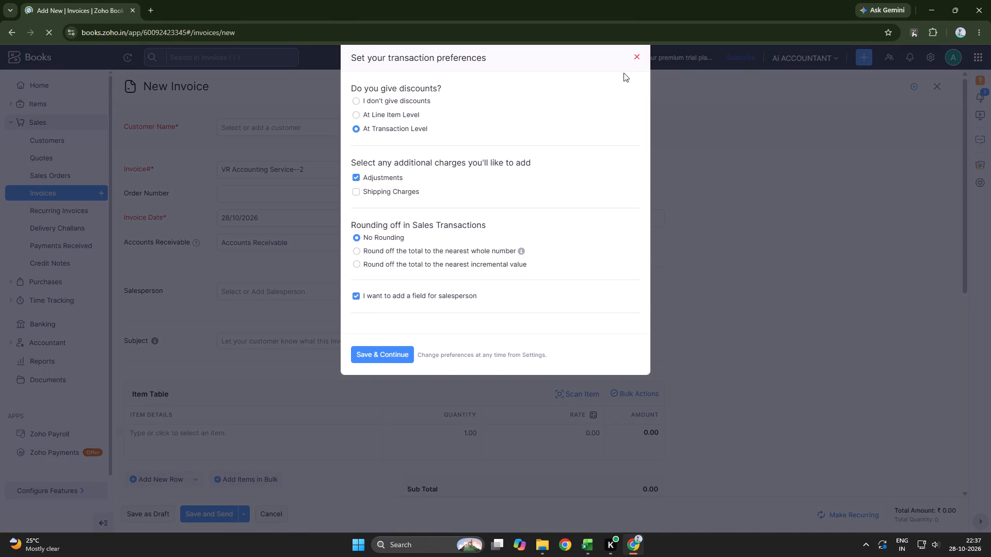
left_click(632, 59)
left_click(639, 58)
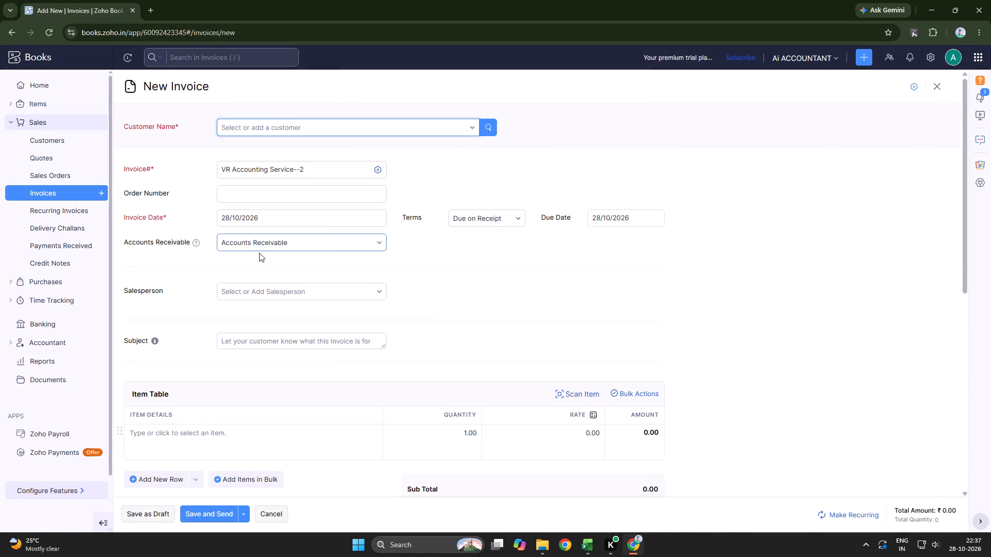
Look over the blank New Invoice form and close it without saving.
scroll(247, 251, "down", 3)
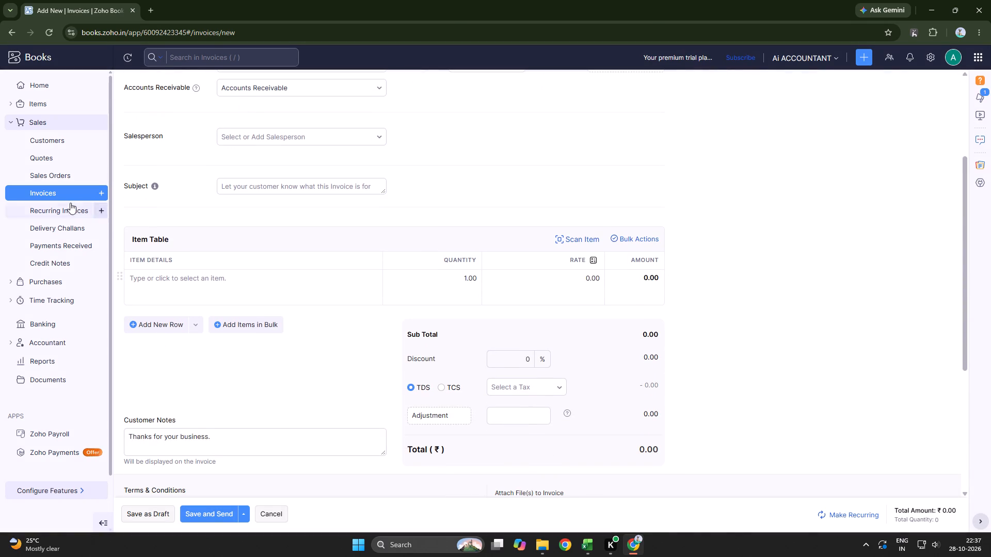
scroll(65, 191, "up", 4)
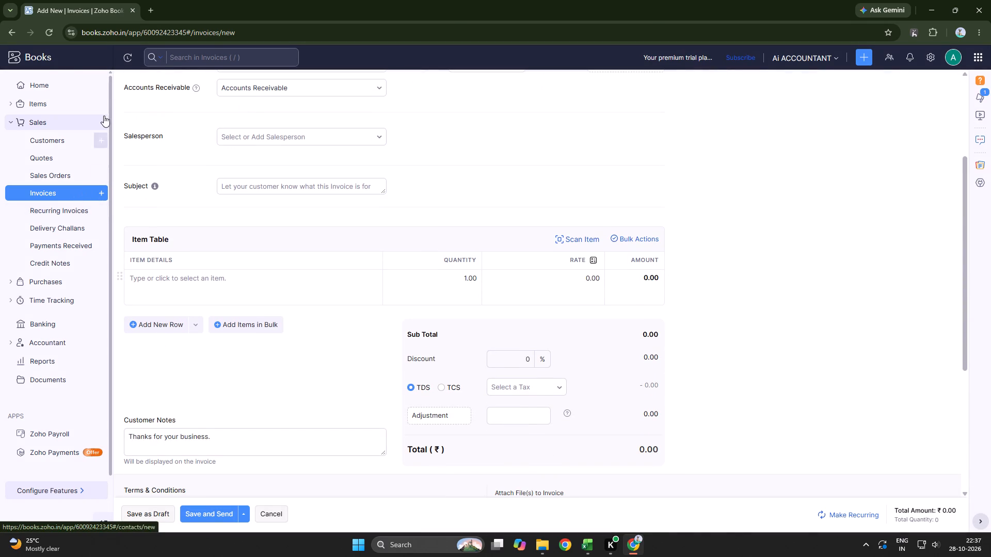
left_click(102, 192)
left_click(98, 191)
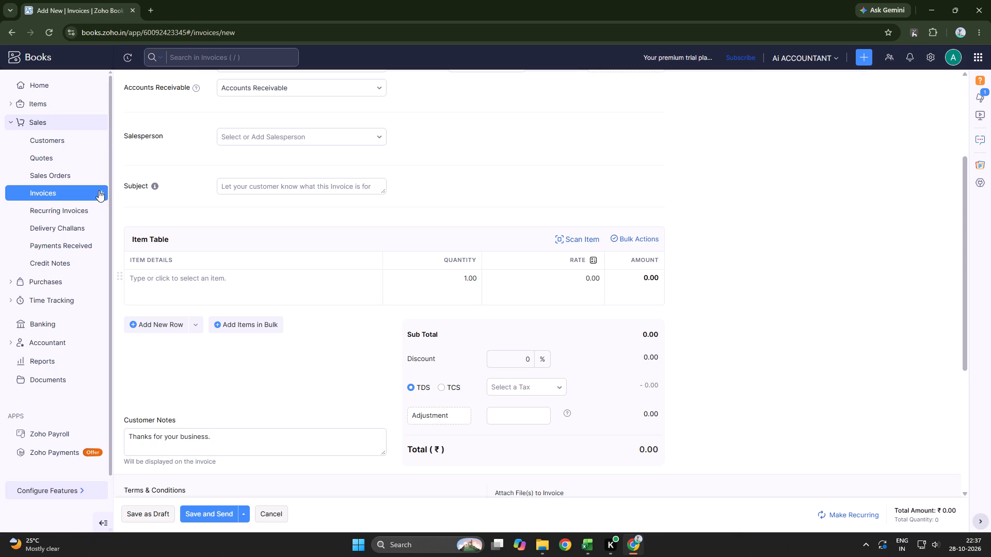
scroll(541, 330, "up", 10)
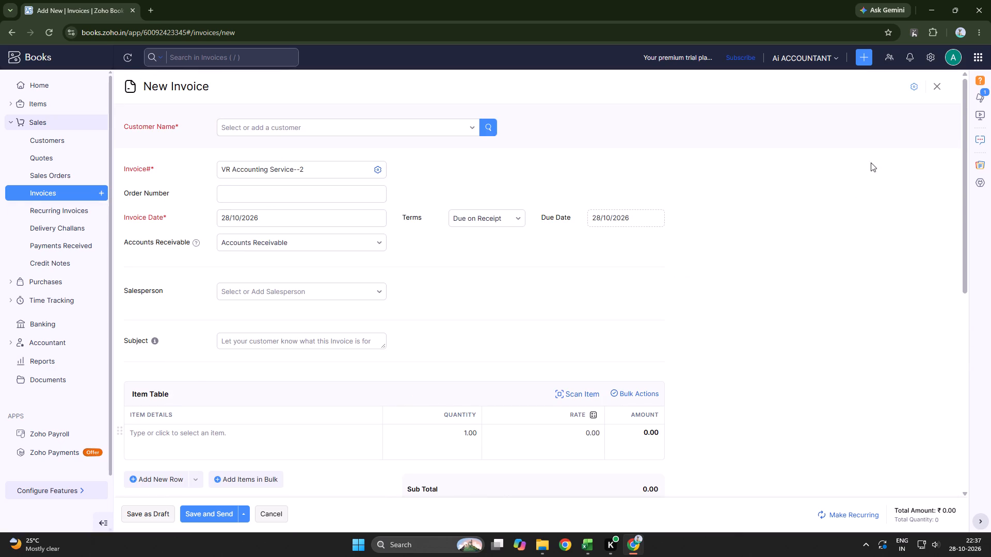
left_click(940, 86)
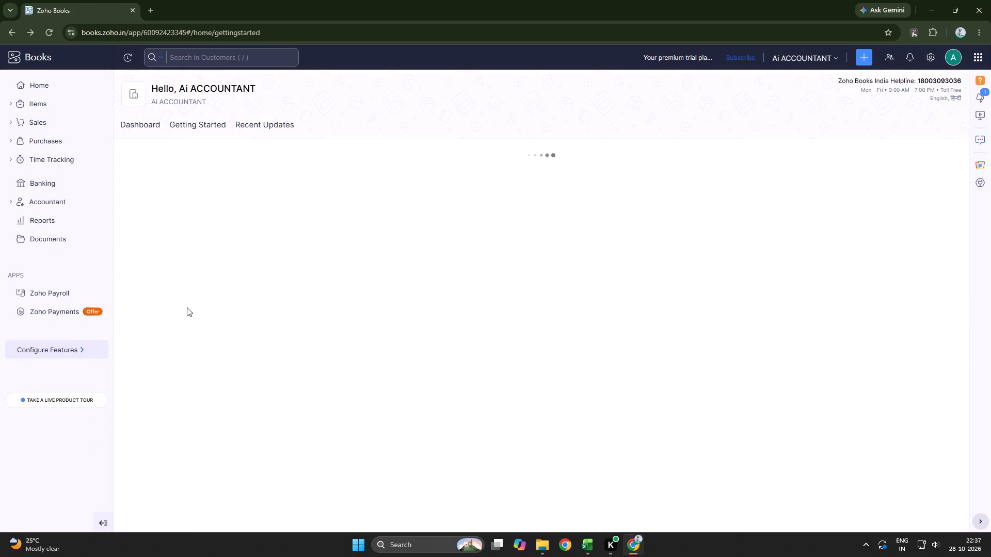
Start an invoice import from the sales invoices list and choose the sample_invoices file from the Download11 folder.
left_click(35, 122)
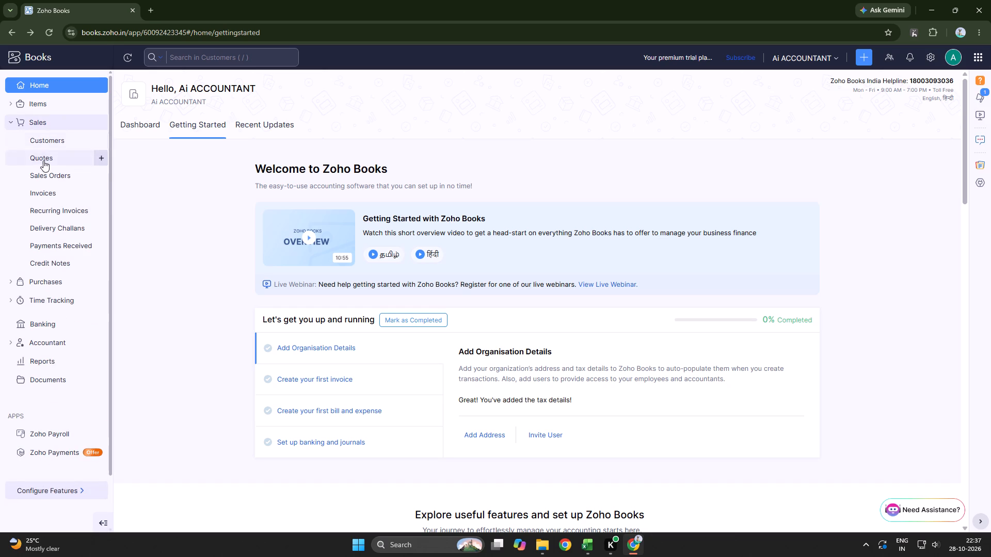
left_click(43, 195)
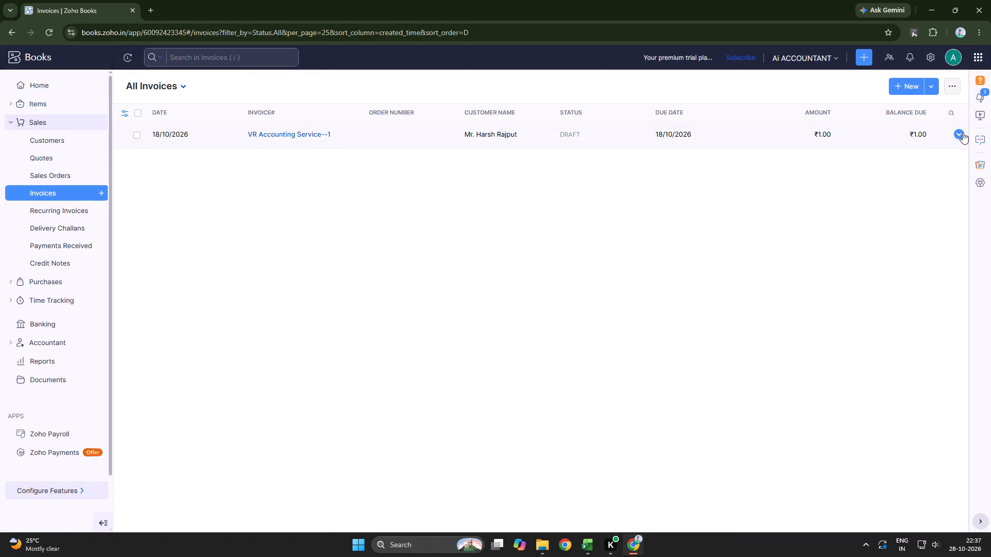
left_click(952, 88)
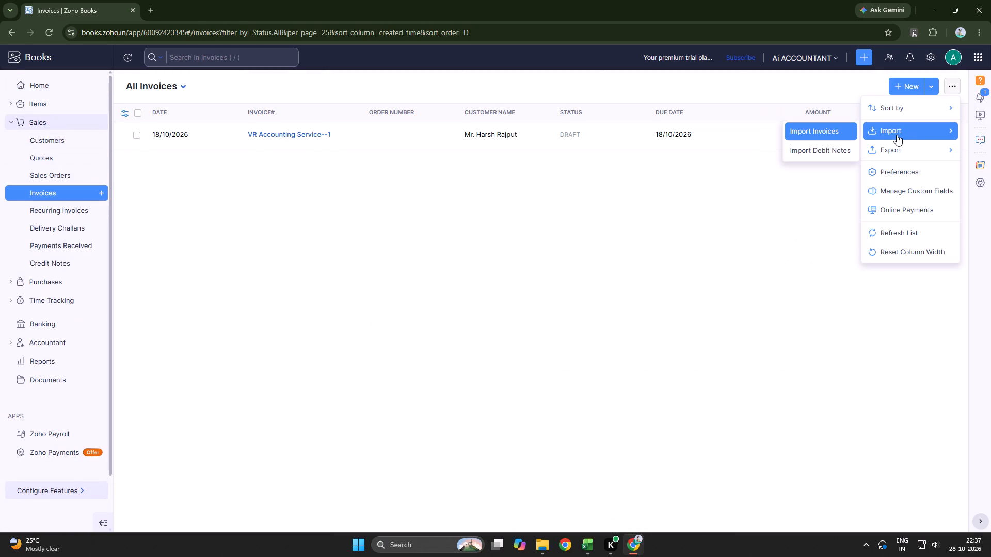
left_click(826, 127)
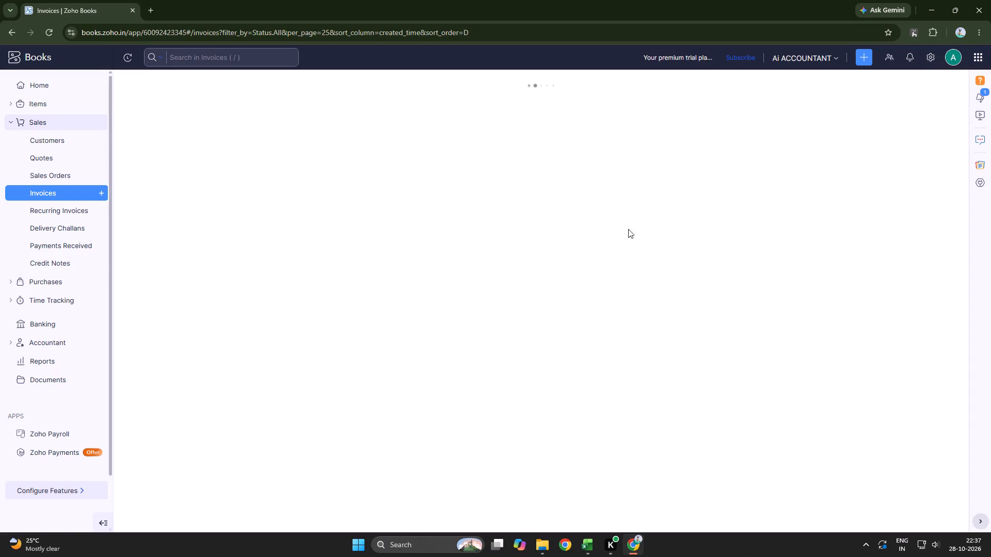
left_click(532, 225)
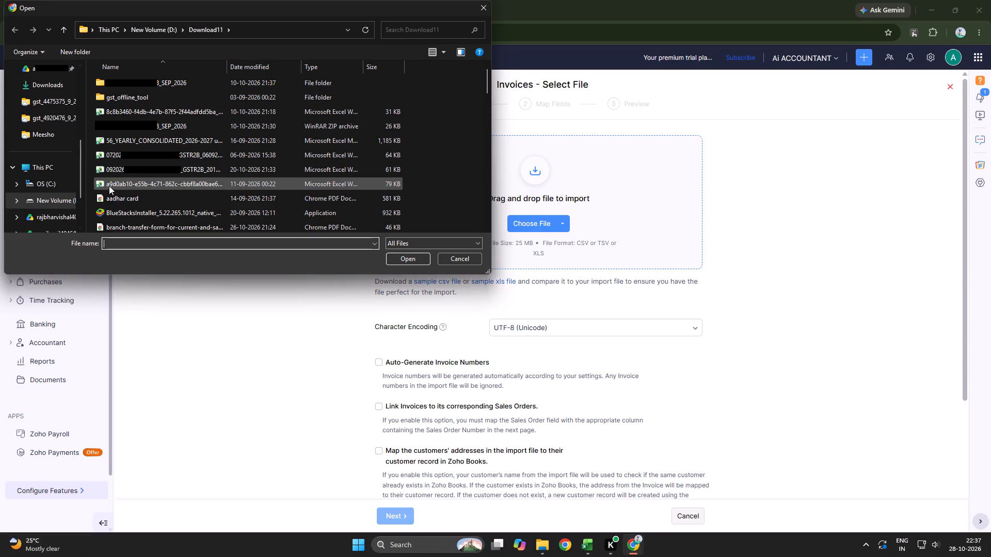
left_click(252, 63)
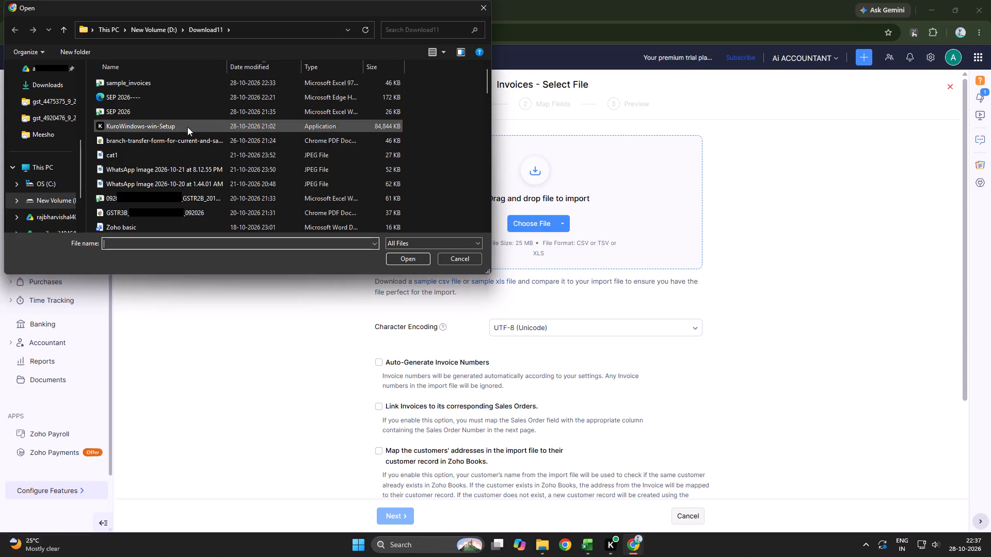
double_click(154, 83)
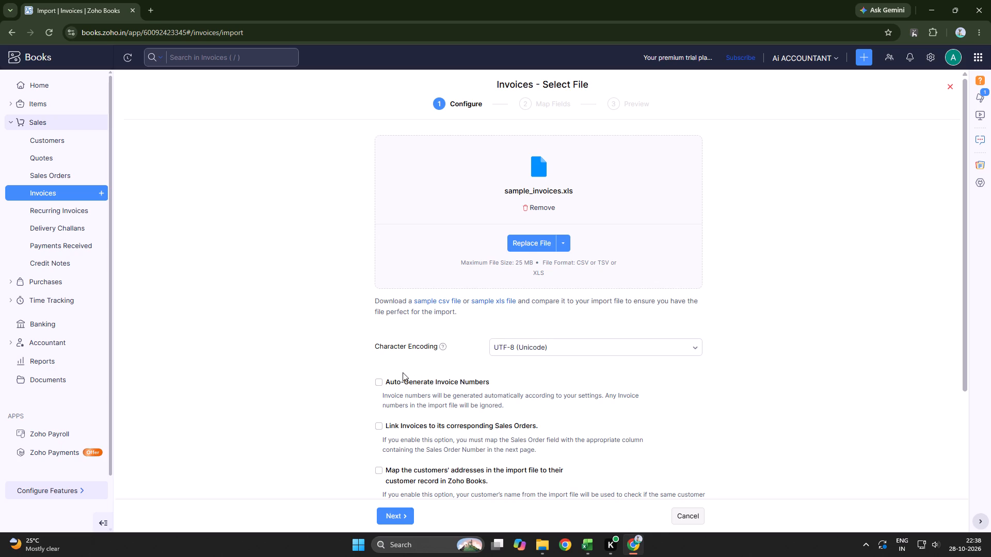
Enable auto-generated invoice numbers and mapping of customers' addresses to their customer records, and continue to field mapping.
scroll(402, 372, "down", 2)
left_click(381, 282)
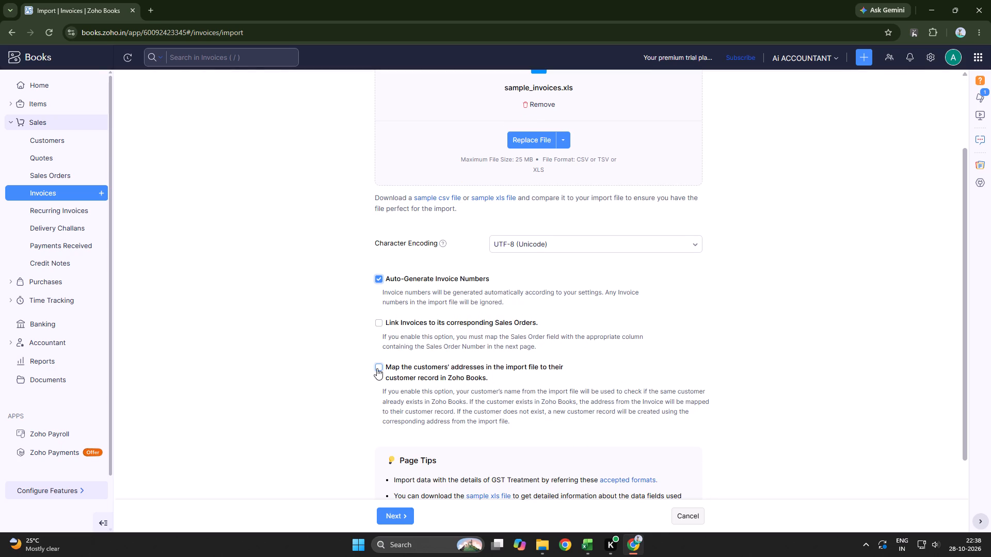
left_click(377, 368)
scroll(422, 384, "down", 4)
left_click(396, 511)
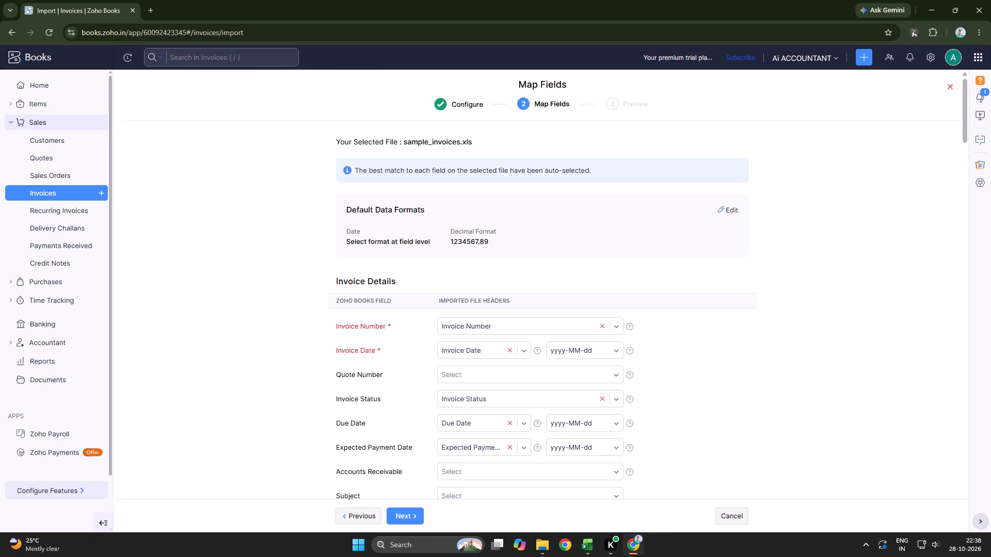
Check the file headers available for Invoice Number and Invoice Date, and the date format choices for Invoice Date.
left_click(498, 330)
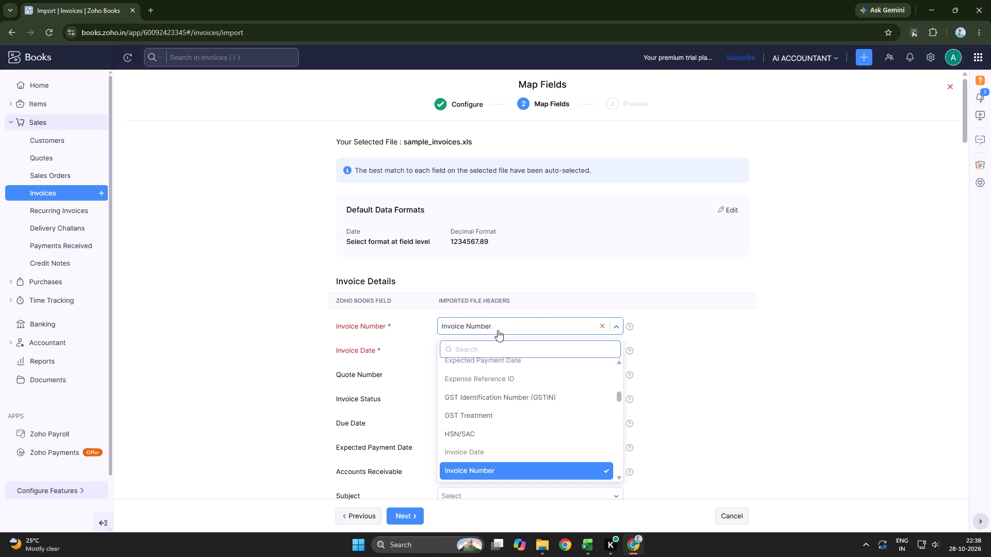
left_click(613, 327)
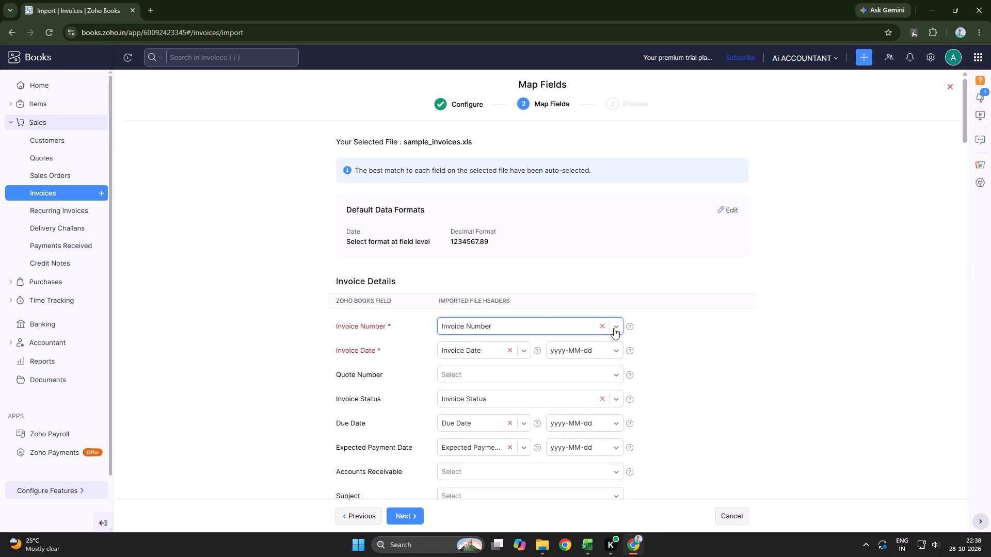
left_click(469, 325)
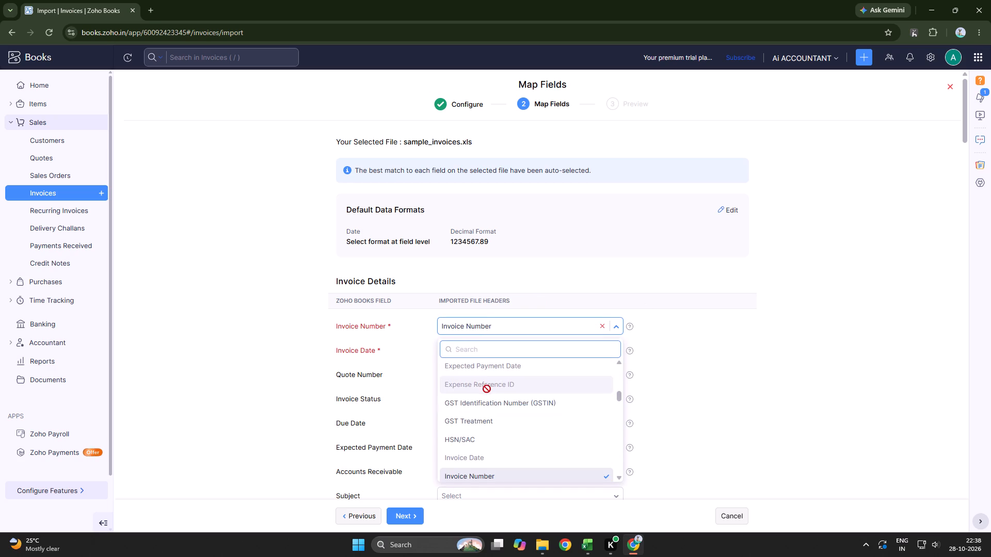
scroll(475, 388, "down", 2)
left_click(479, 378)
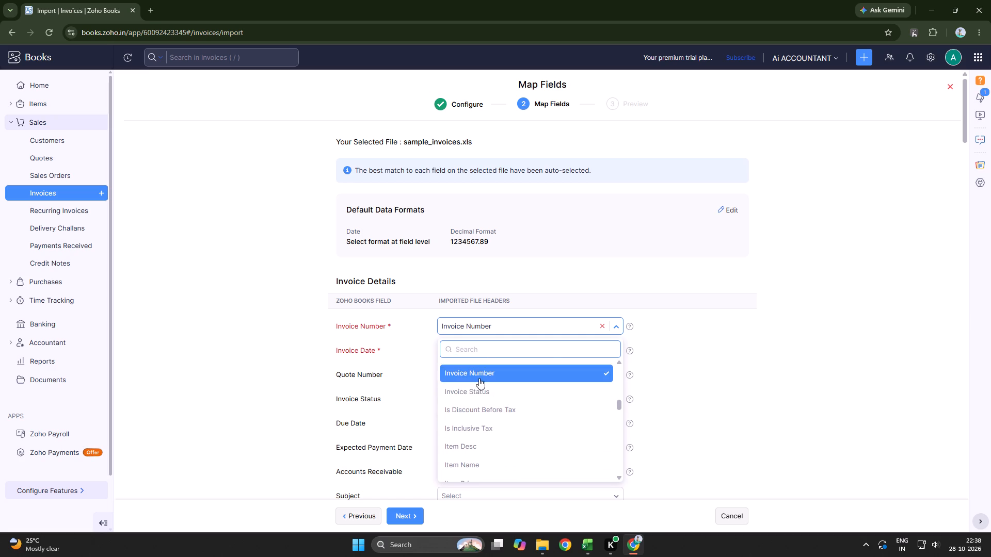
left_click(473, 351)
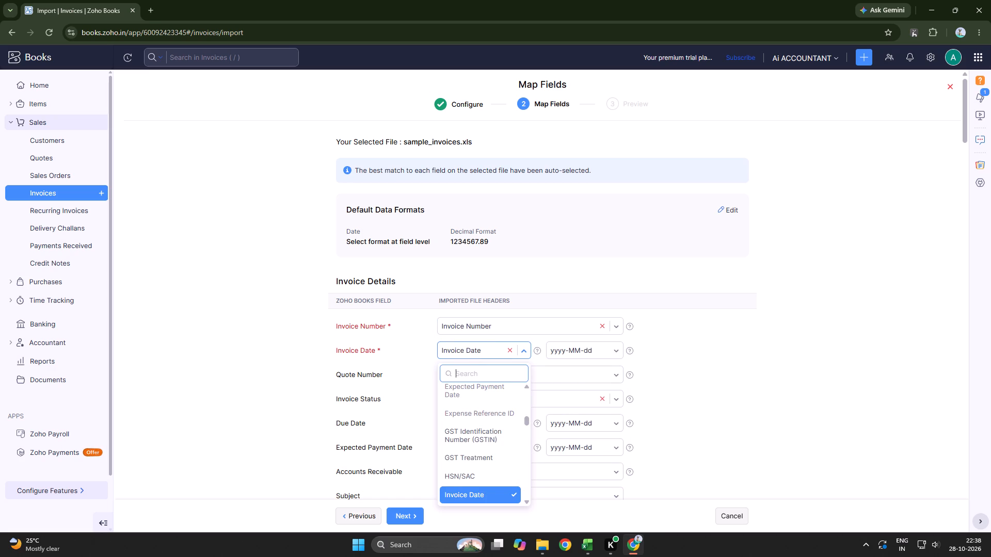
scroll(484, 432, "down", 2)
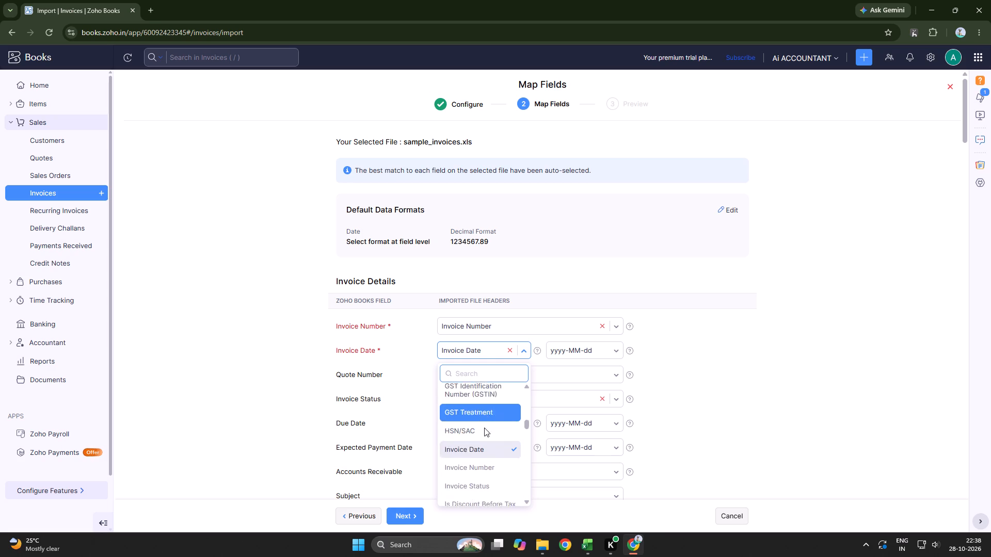
left_click(476, 402)
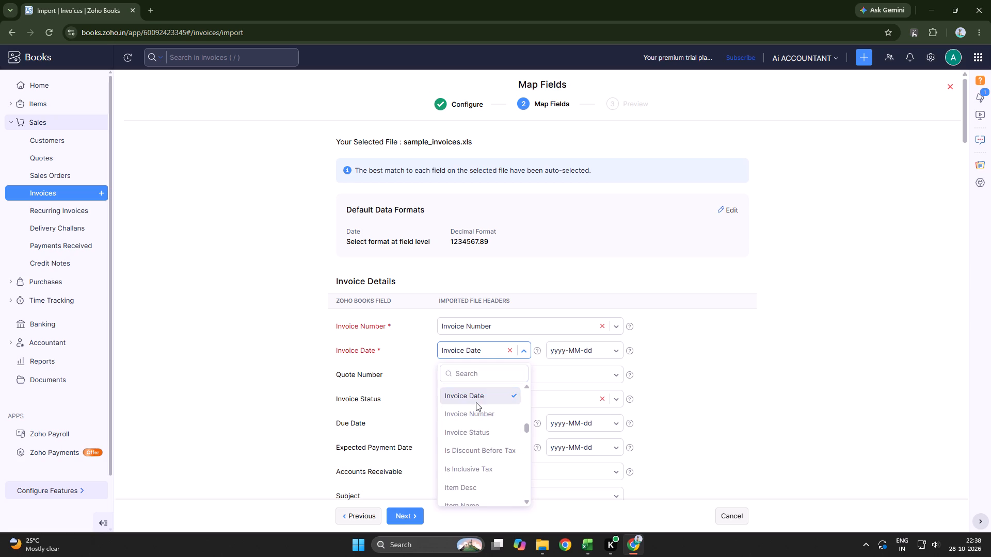
left_click(579, 353)
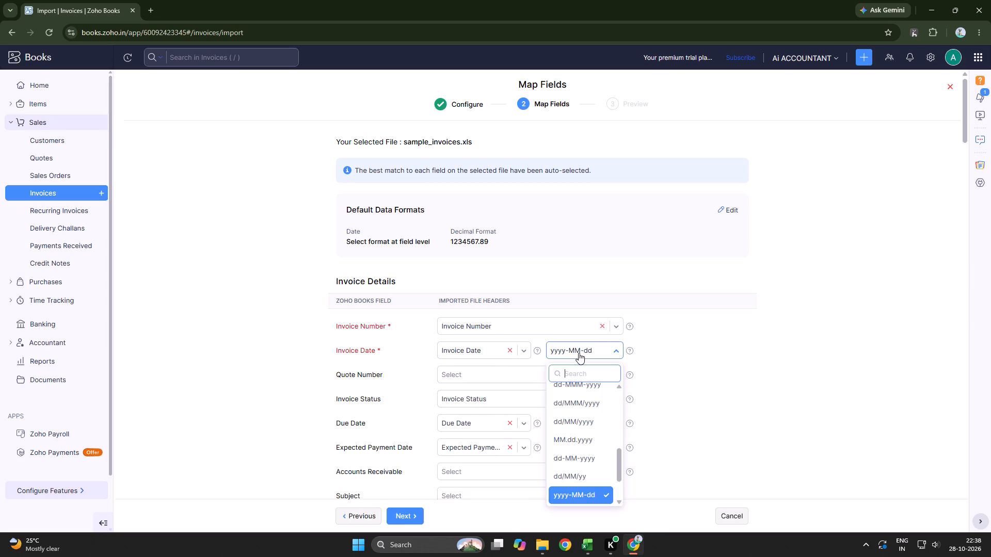
left_click(770, 392)
Look through the remaining Invoice Details field mappings, including the file headers available for Subject.
scroll(408, 364, "down", 1)
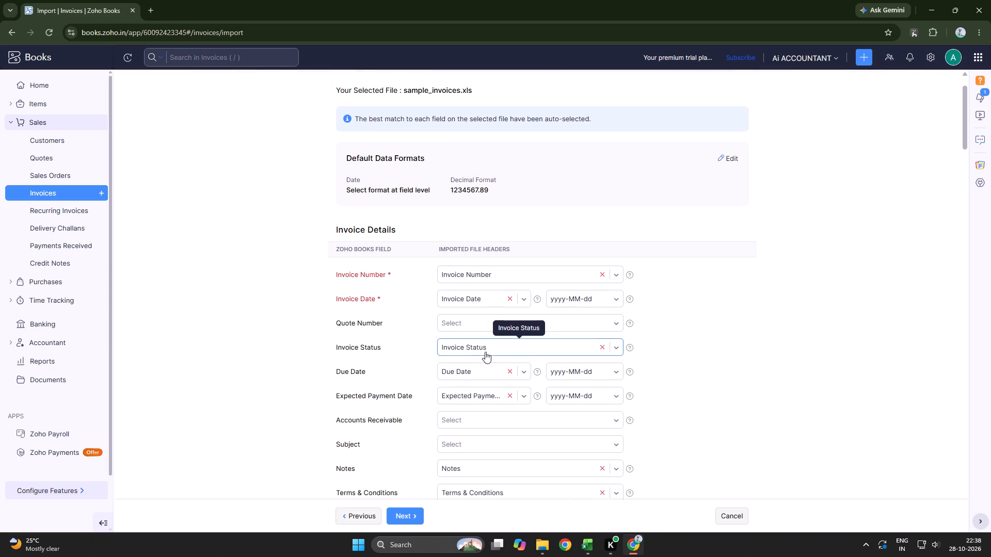
scroll(390, 364, "down", 2)
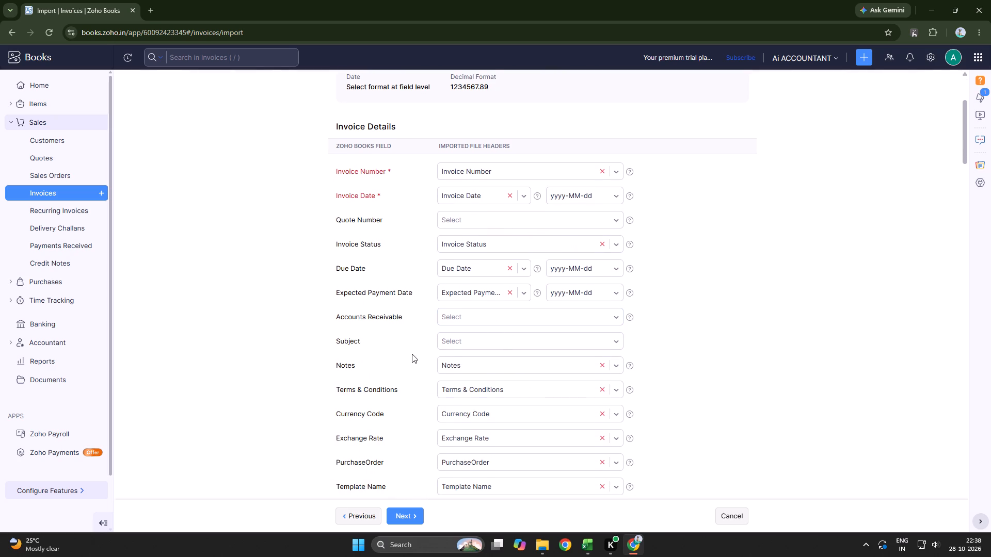
scroll(412, 353, "down", 2)
left_click(460, 242)
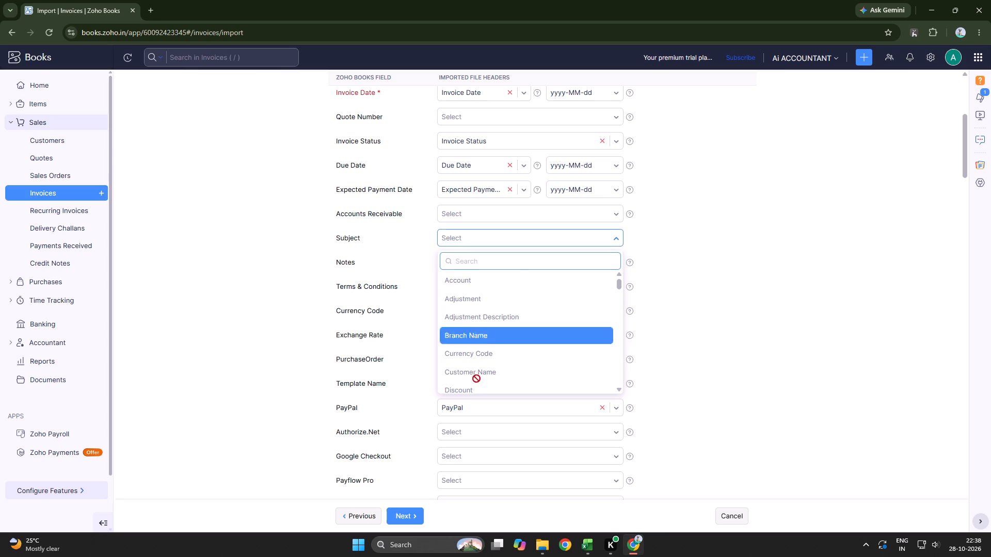
scroll(489, 337, "down", 5)
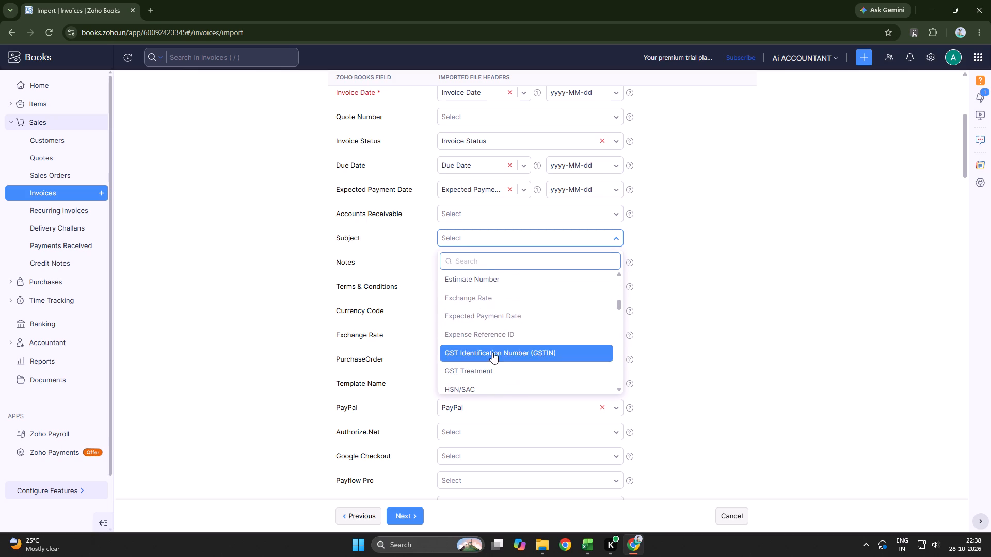
scroll(488, 322, "down", 2)
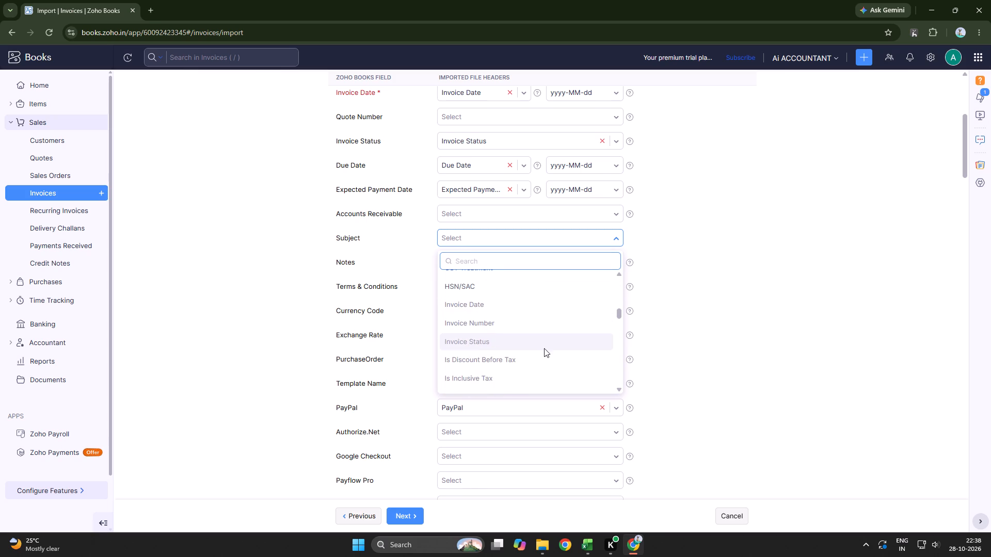
scroll(489, 332, "up", 8)
scroll(560, 358, "up", 5)
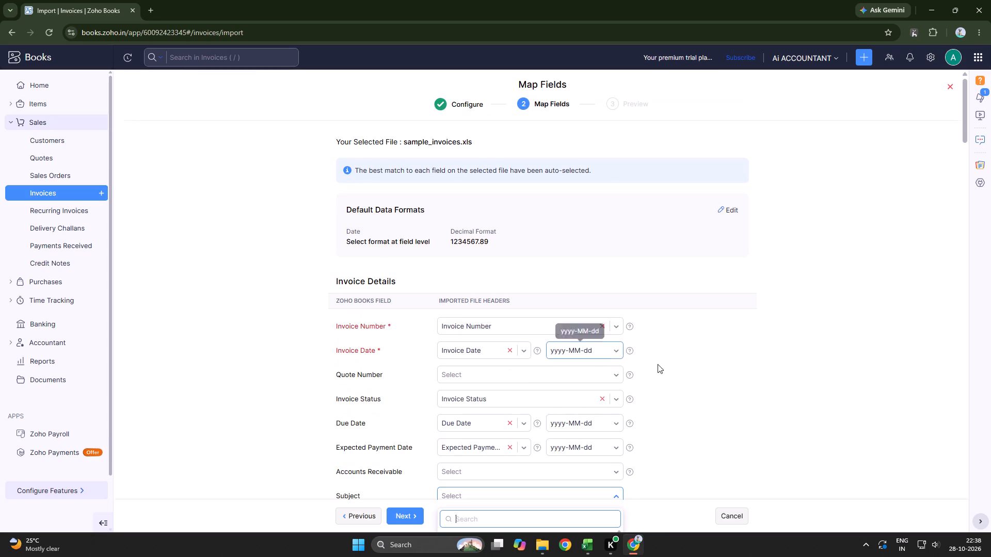
left_click(841, 410)
scroll(704, 372, "down", 4)
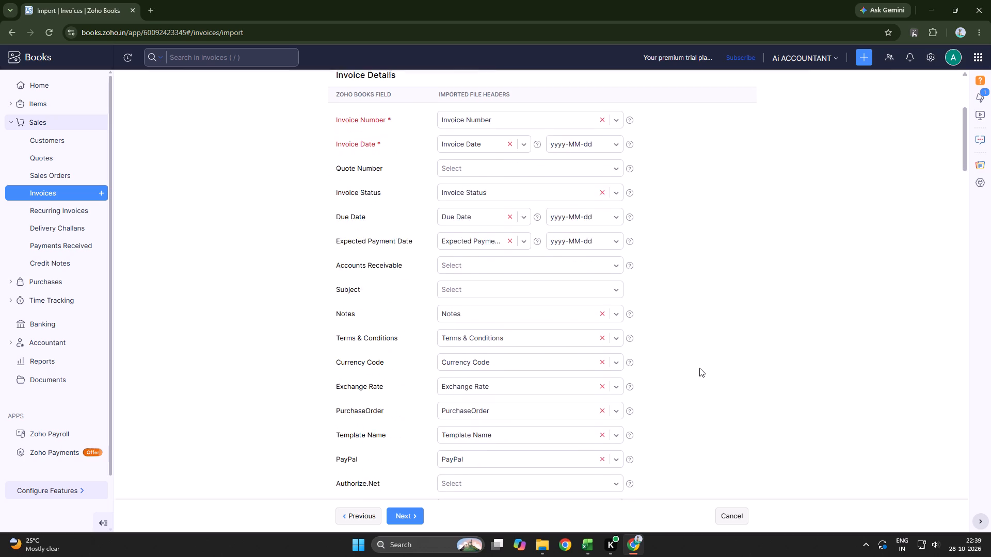
scroll(699, 368, "down", 1)
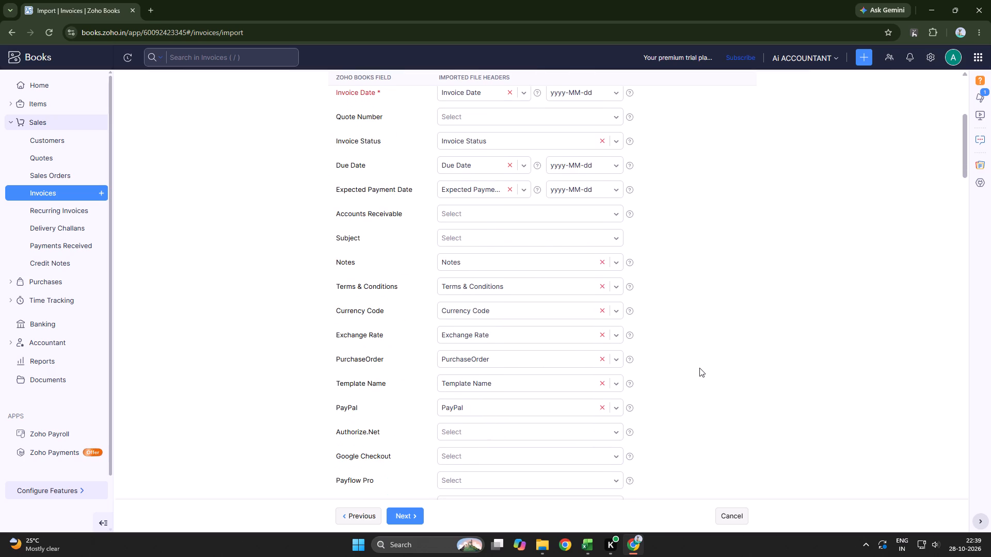
scroll(699, 368, "down", 1)
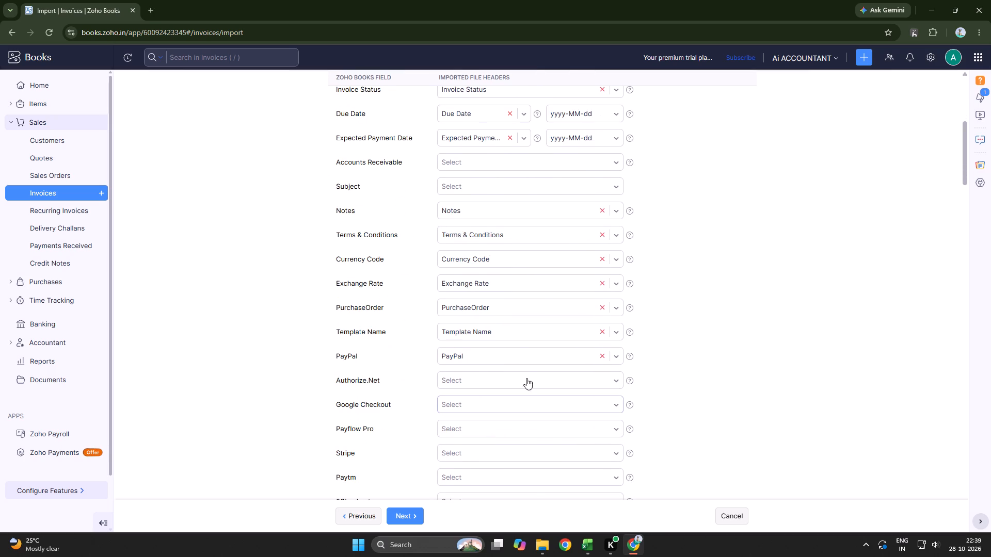
Clear the file header mapped to the PurchaseOrder field.
left_click(577, 310)
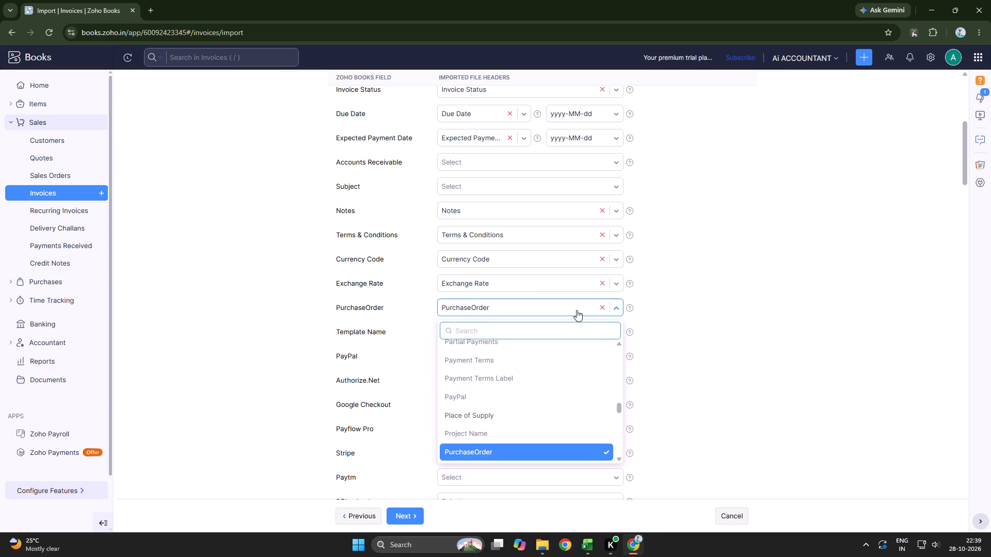
left_click(577, 310)
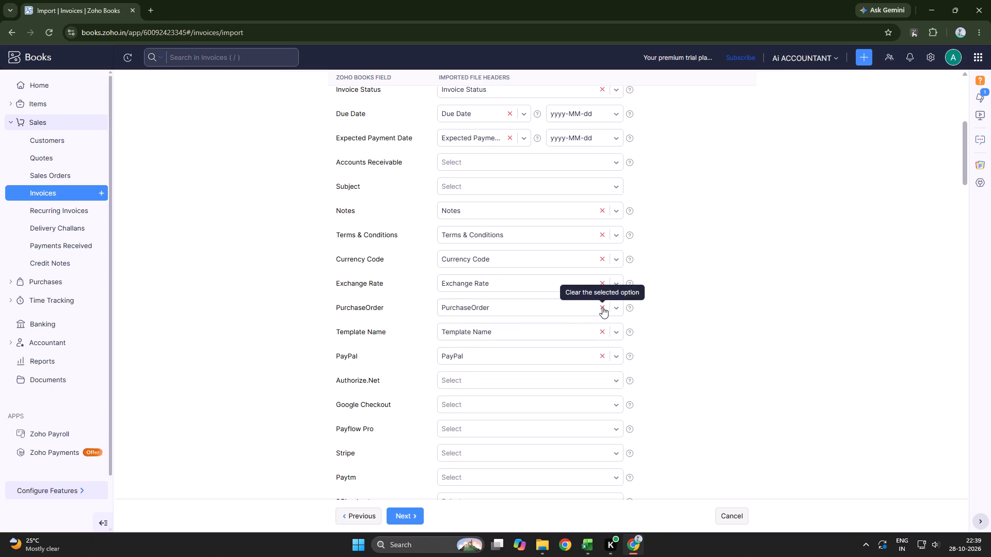
left_click(602, 307)
Clear the file headers mapped to the PayPal and Template Name fields in the invoice field mapping.
left_click(512, 330)
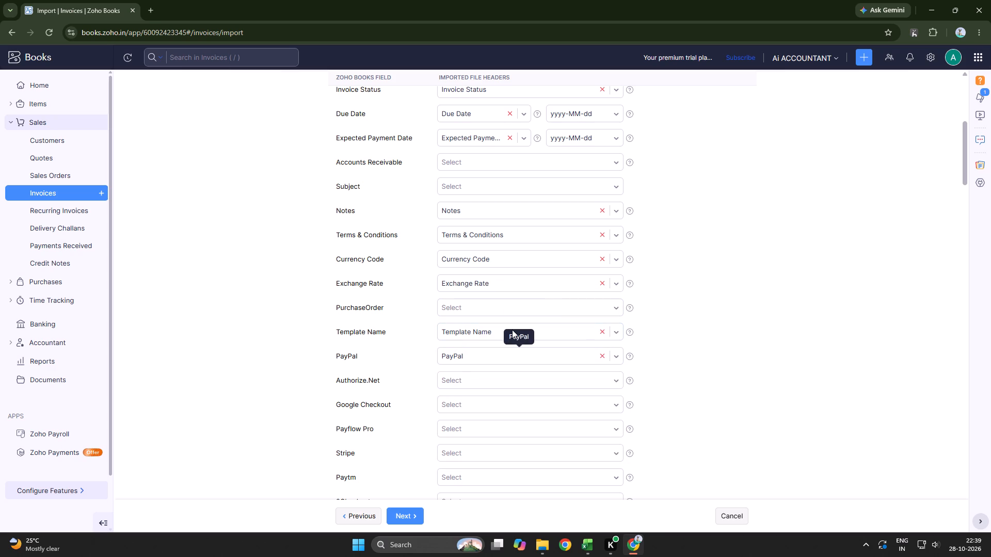
left_click(564, 336)
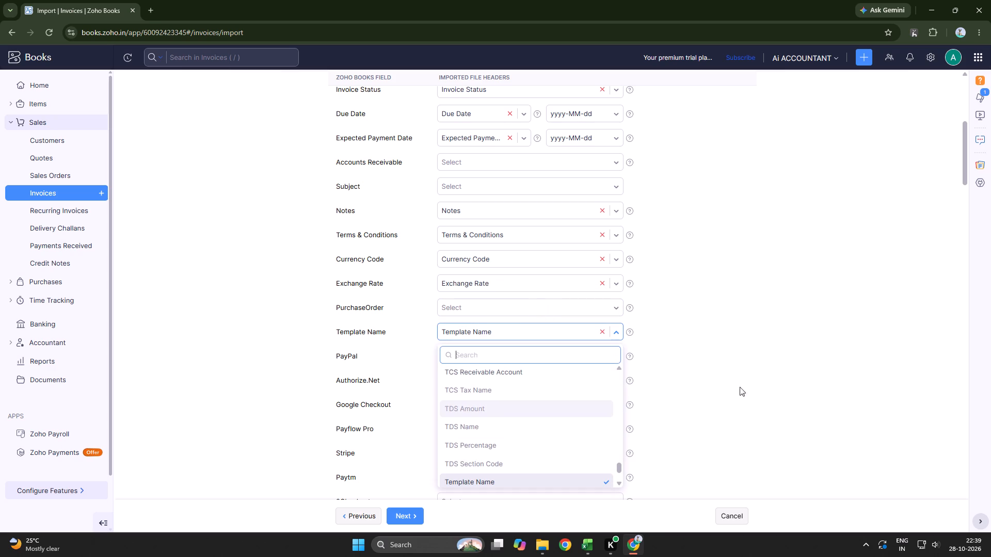
left_click(759, 373)
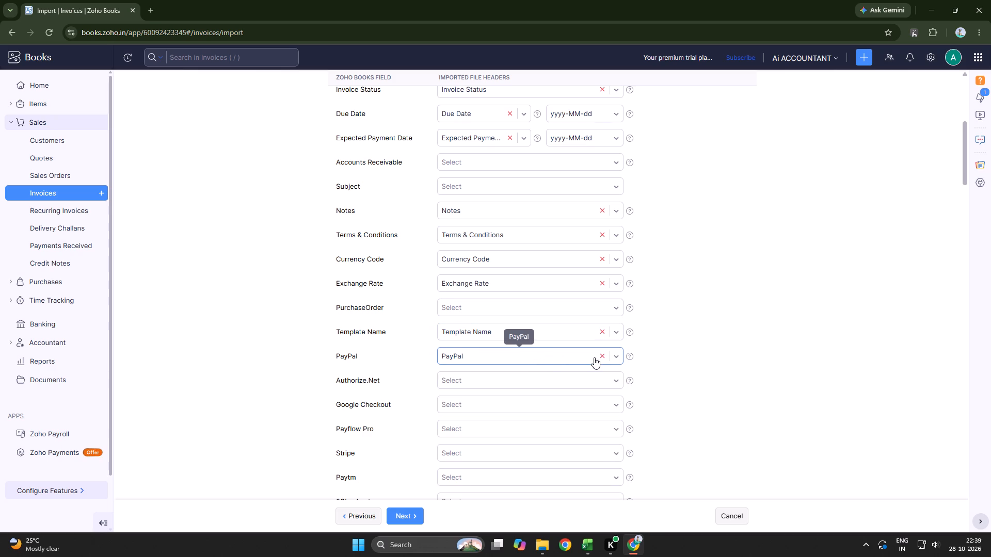
left_click(602, 356)
left_click(600, 331)
Select the Customer Name file header for the required Customer Name field under Contact Details.
scroll(502, 348, "down", 2)
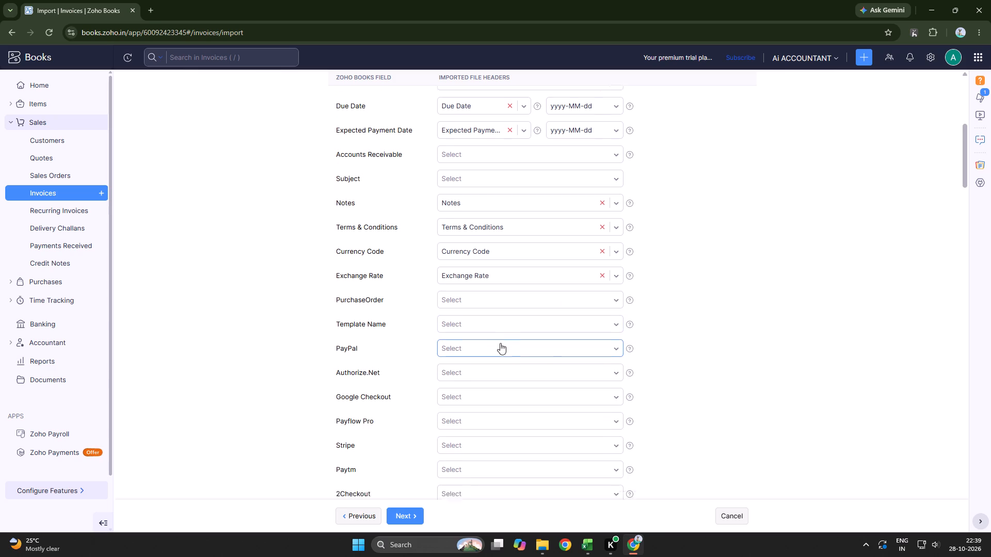
scroll(499, 340, "down", 2)
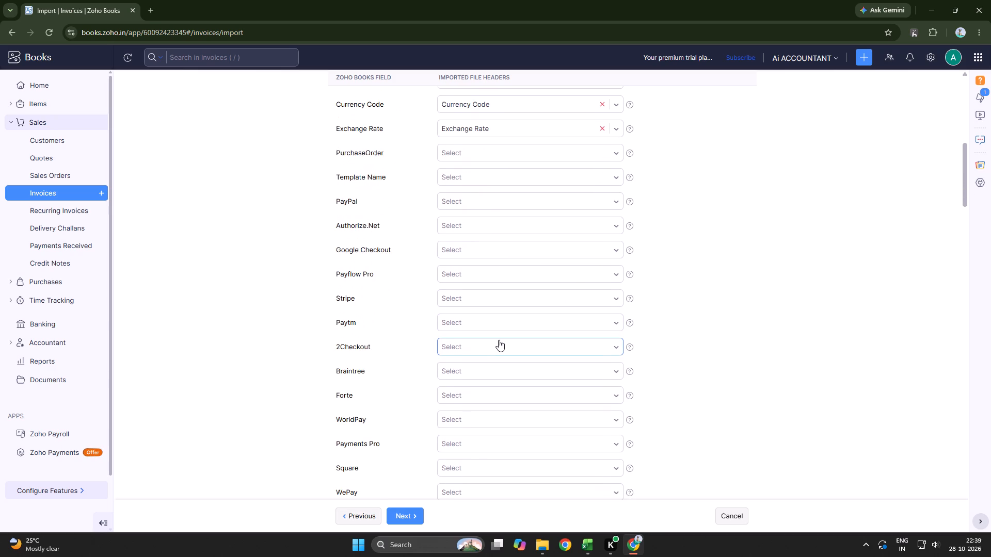
scroll(499, 340, "down", 8)
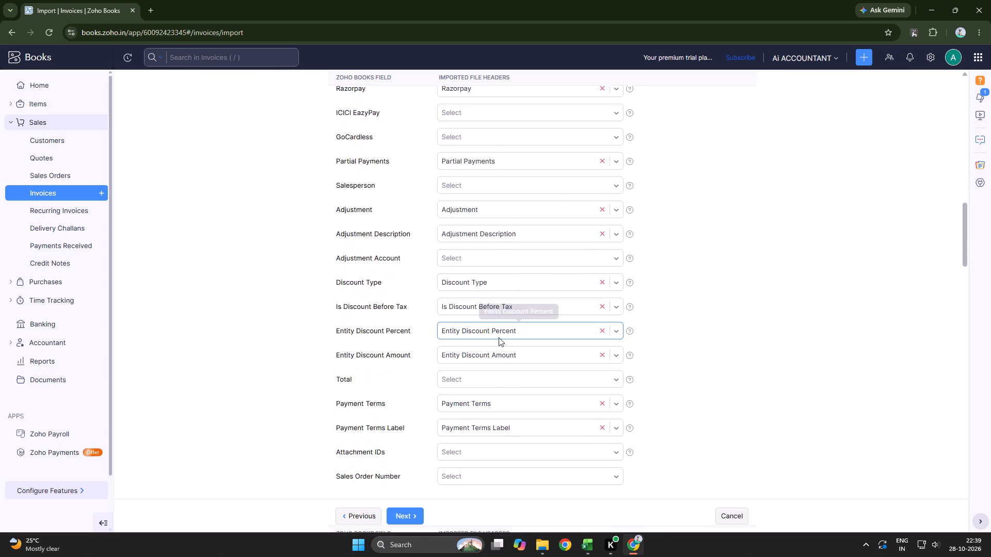
scroll(499, 337, "down", 3)
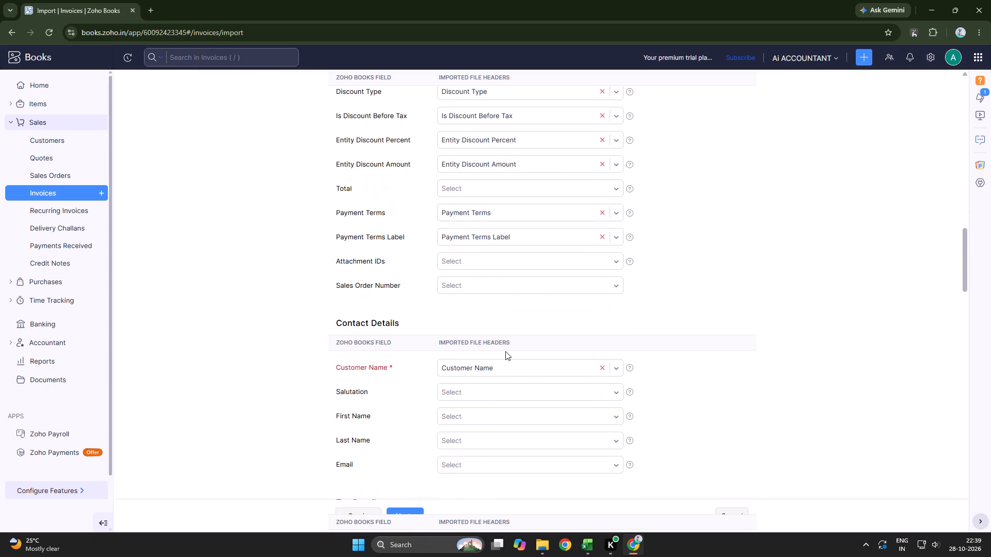
left_click(508, 361)
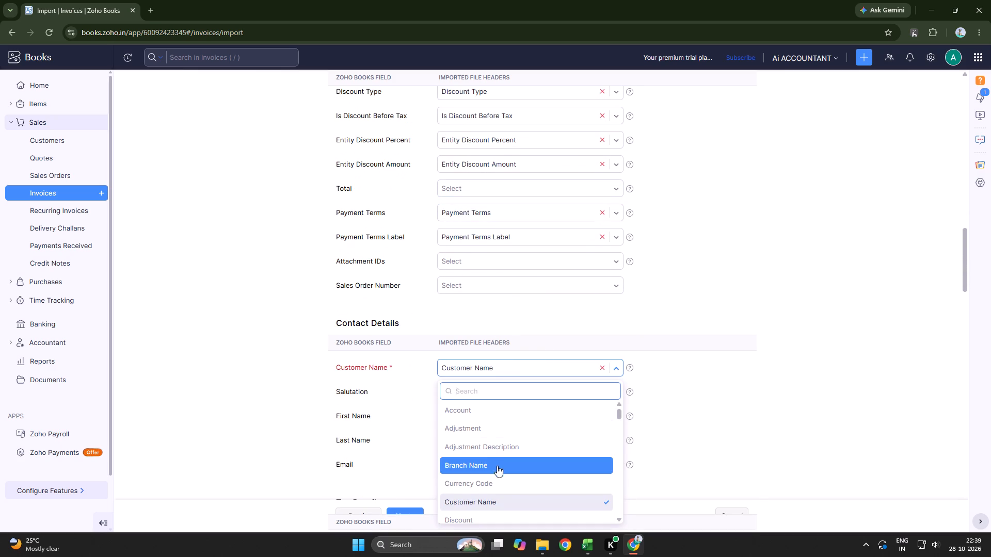
left_click(494, 498)
Clear the file headers mapped to TDS Name, TDS Percentage, TDS Section Code and TDS Amount under TDS Details.
scroll(520, 395, "down", 1)
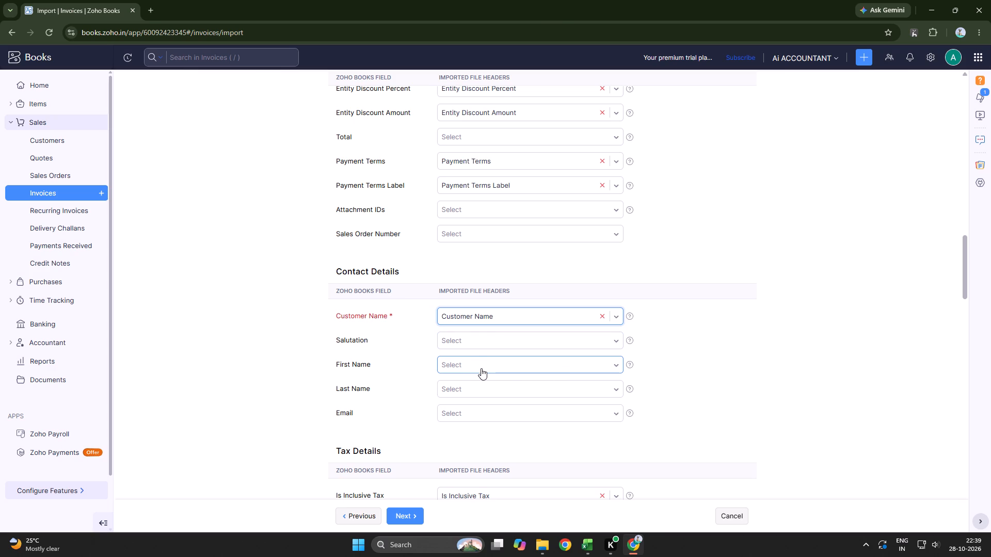
scroll(506, 370, "down", 3)
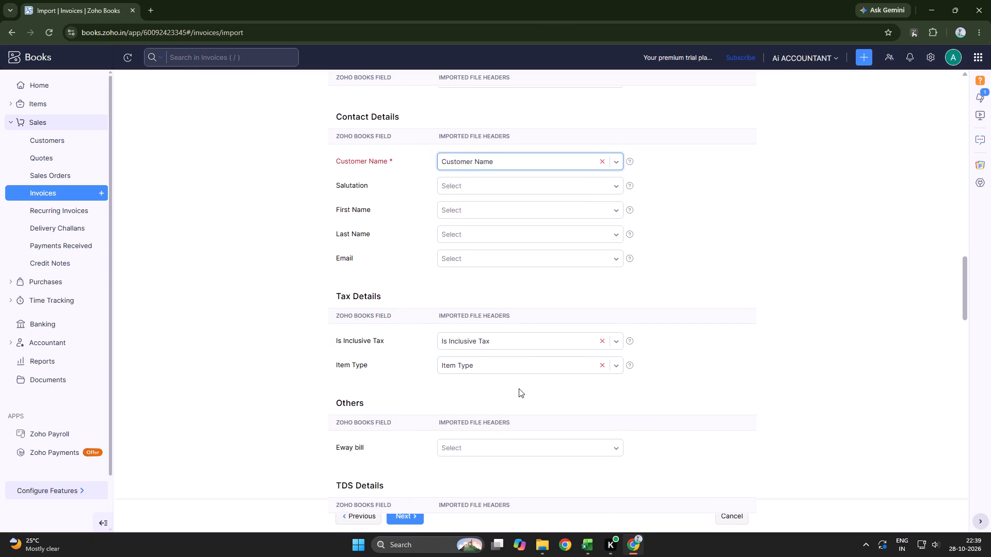
scroll(524, 375, "down", 2)
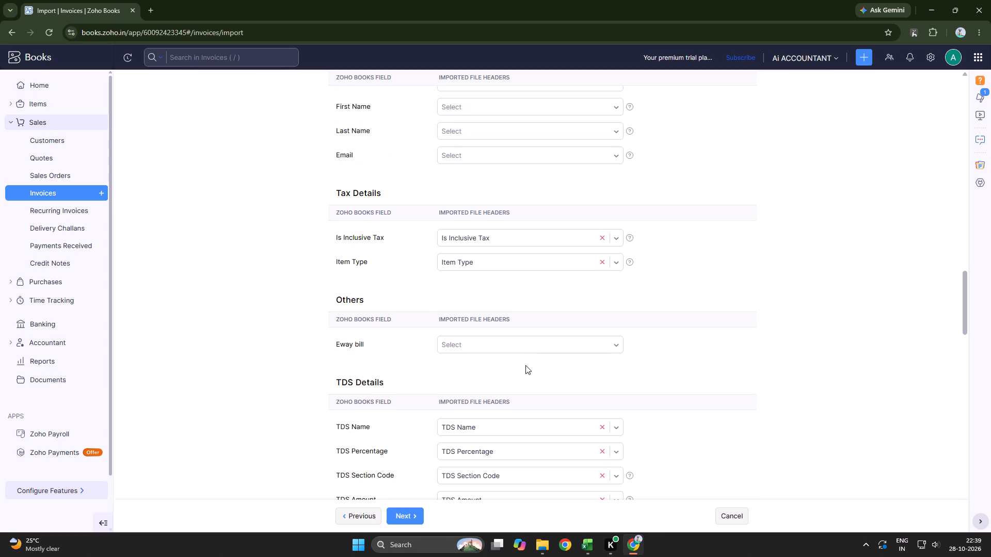
scroll(525, 365, "down", 2)
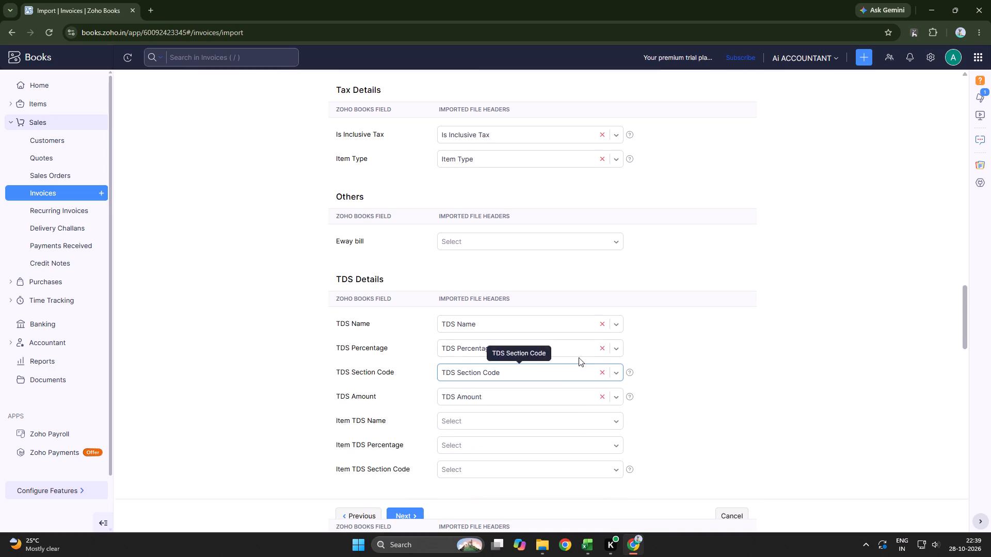
left_click(601, 324)
left_click(601, 349)
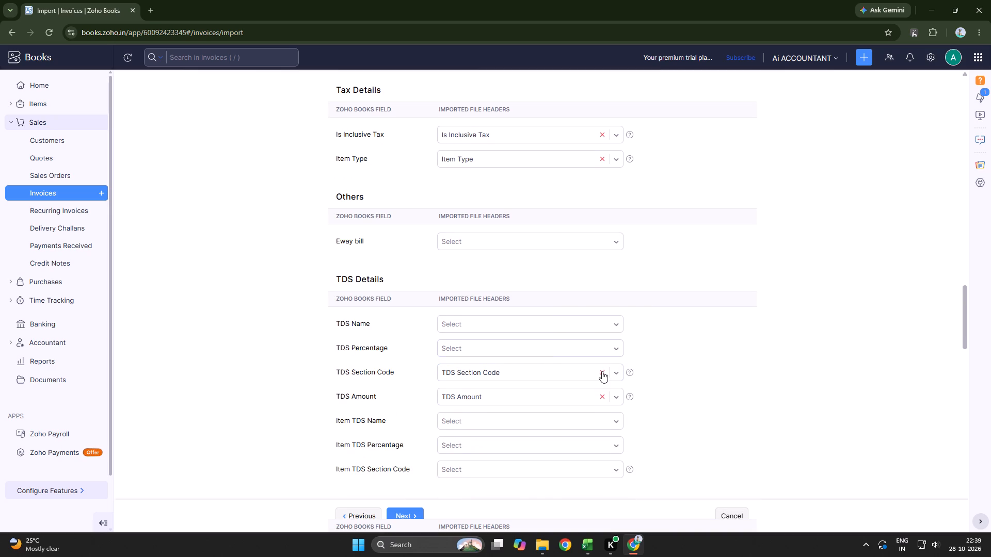
left_click(602, 372)
left_click(602, 398)
Clear the file headers mapped to TCS Tax Name, TCS Percentage, Nature Of Collection and TCS Amount under TCS Details.
scroll(517, 353, "down", 3)
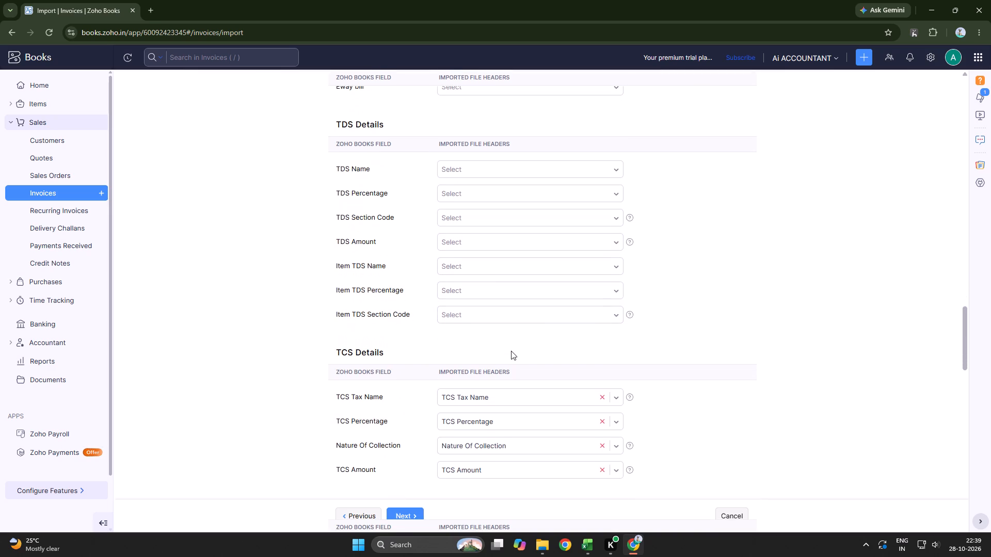
scroll(513, 355, "down", 2)
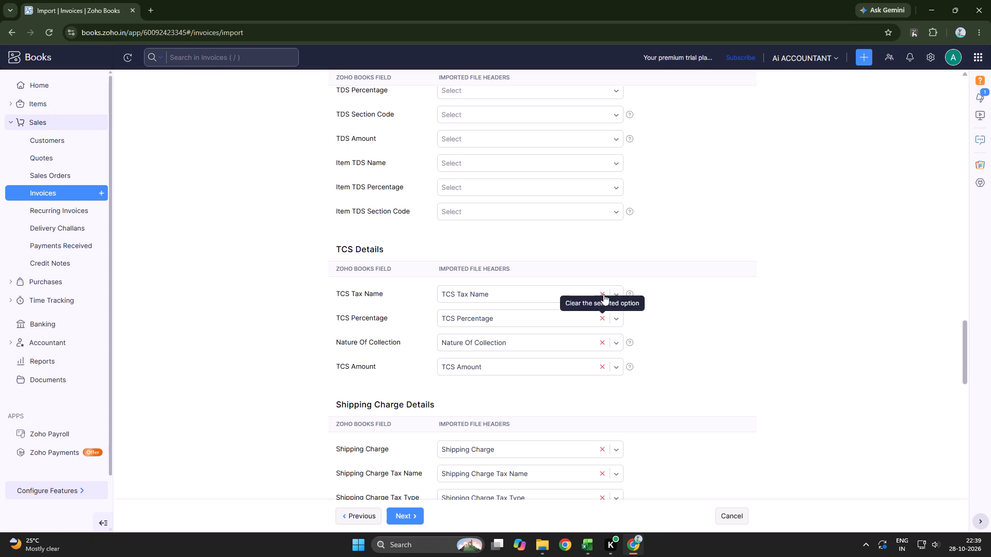
left_click(602, 290)
left_click(602, 315)
left_click(602, 344)
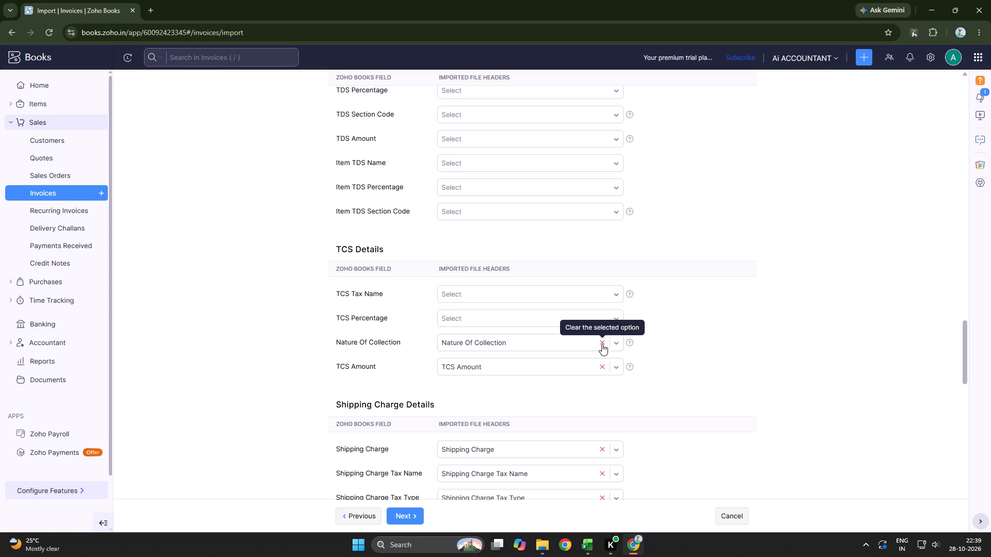
left_click(602, 365)
Clear the Shipping Charge, Tax Name, Tax Type, Tax % and Tax Exemption Code mappings under Shipping Charge Details.
scroll(522, 337, "down", 3)
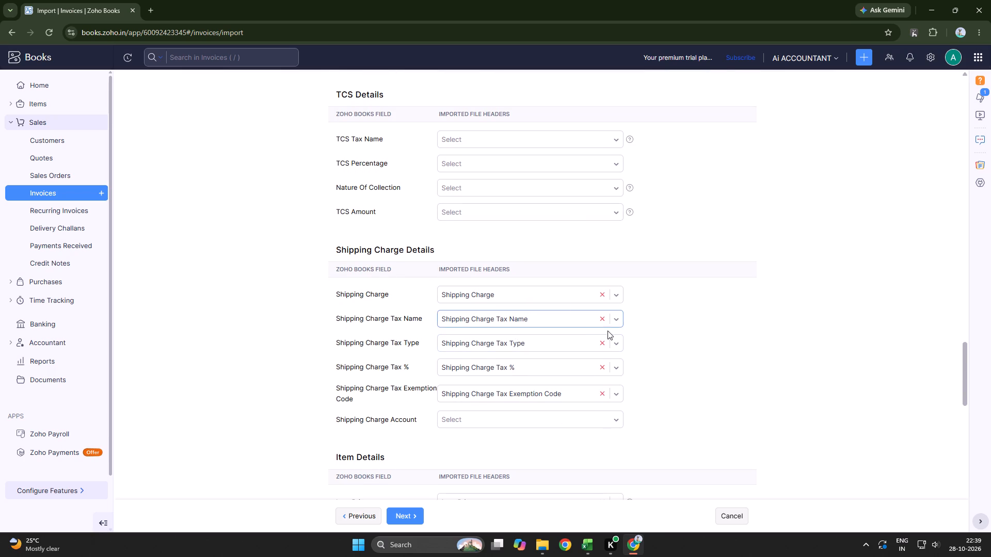
left_click(599, 295)
left_click(602, 317)
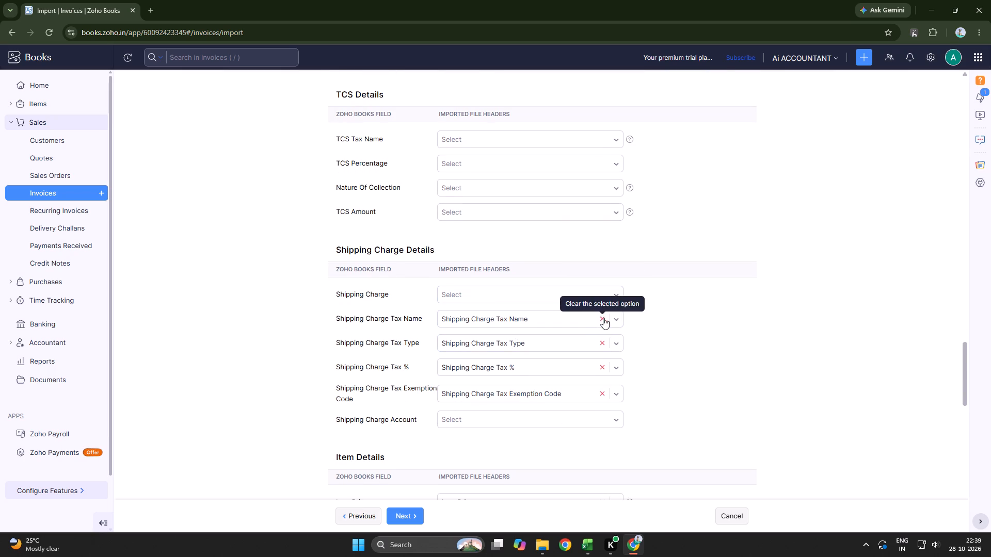
left_click(602, 342)
left_click(603, 370)
left_click(600, 395)
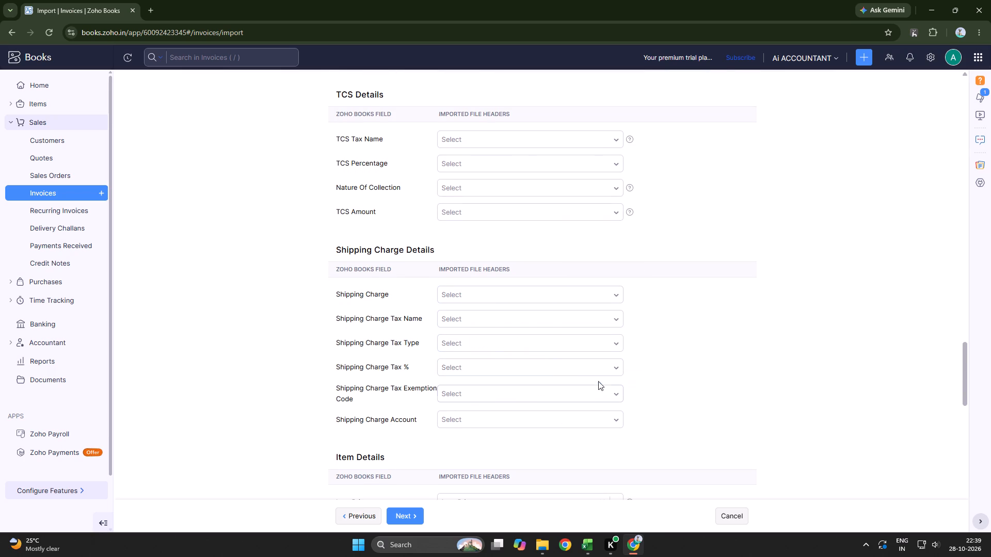
Check the Item Details and Customer Address Details mappings and continue past the field mapping stage.
scroll(562, 357, "down", 4)
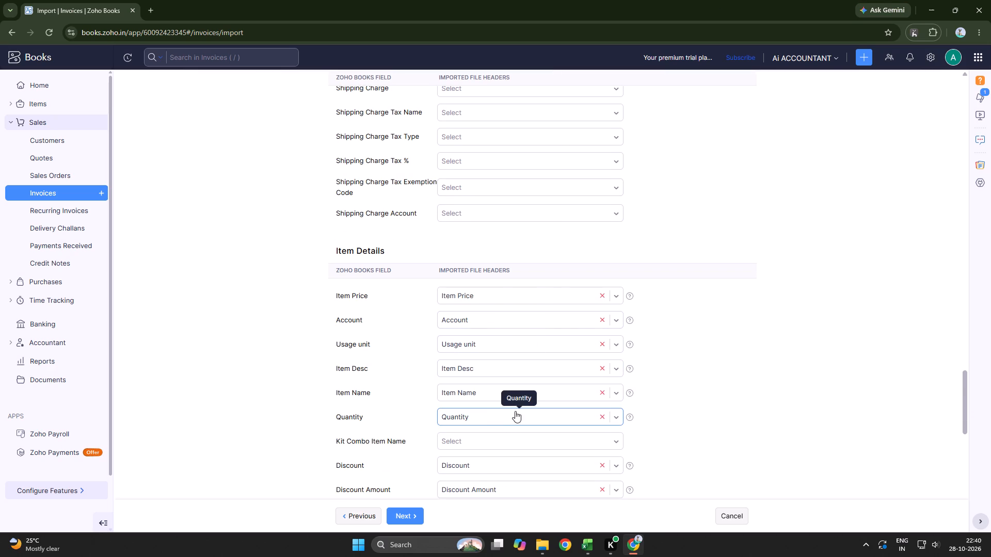
scroll(528, 407, "down", 2)
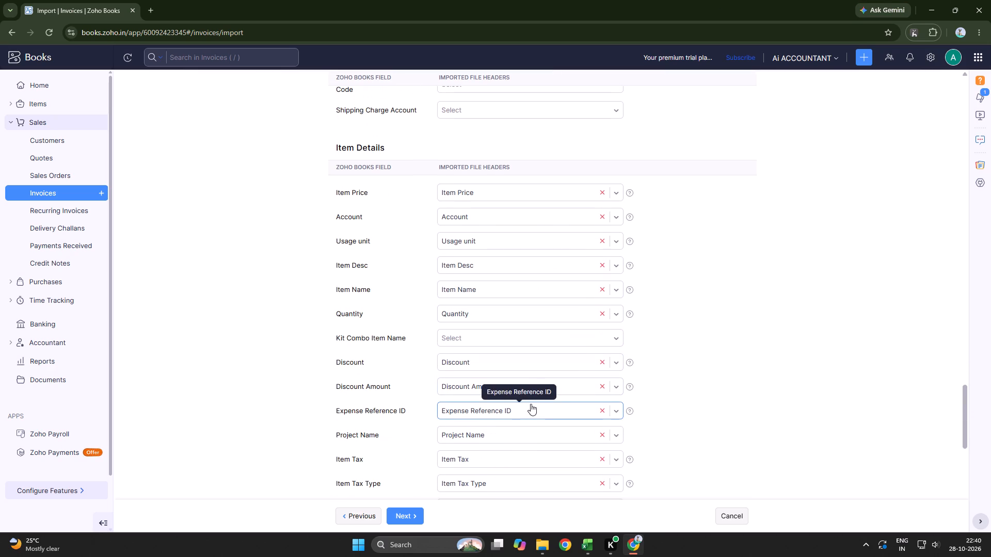
scroll(531, 404, "down", 8)
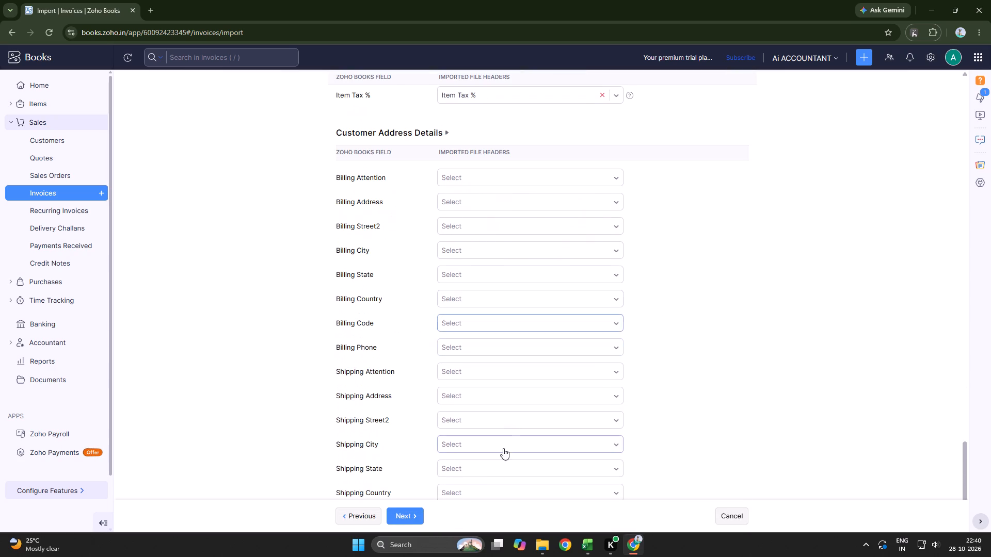
left_click(410, 517)
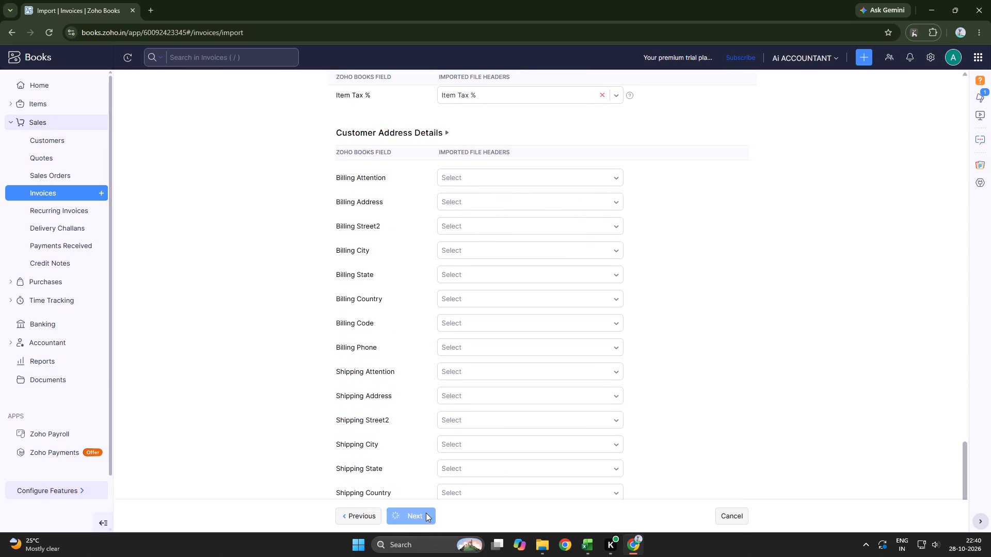
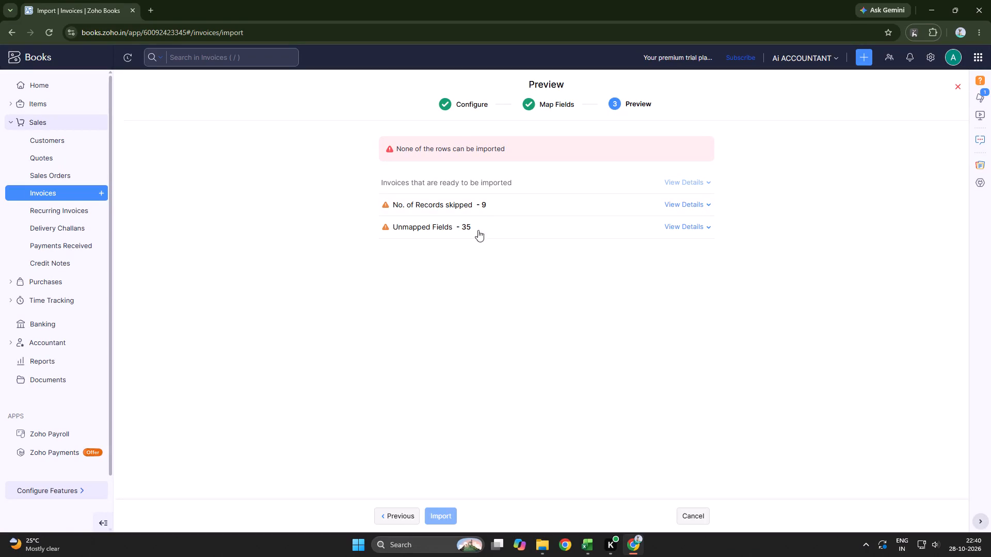
View the skipped records' details in the import preview and download the skipped rows to examine the errors file in Excel.
left_click(698, 184)
left_click(698, 202)
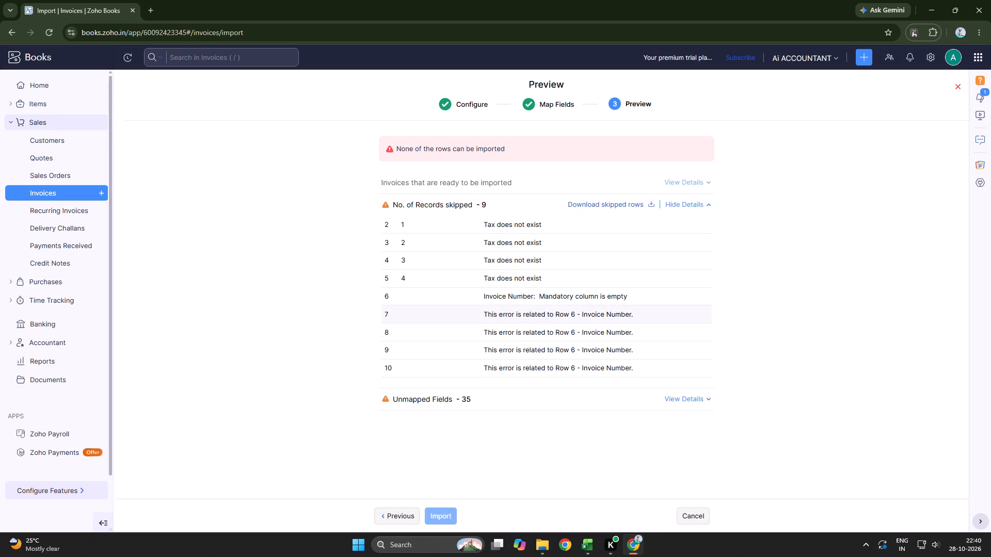
left_click(606, 206)
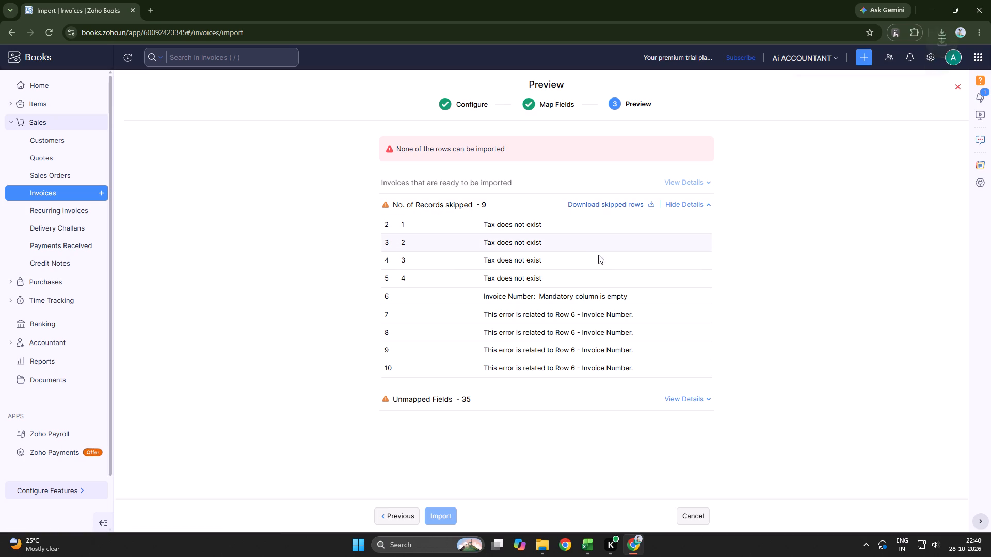
left_click(931, 57)
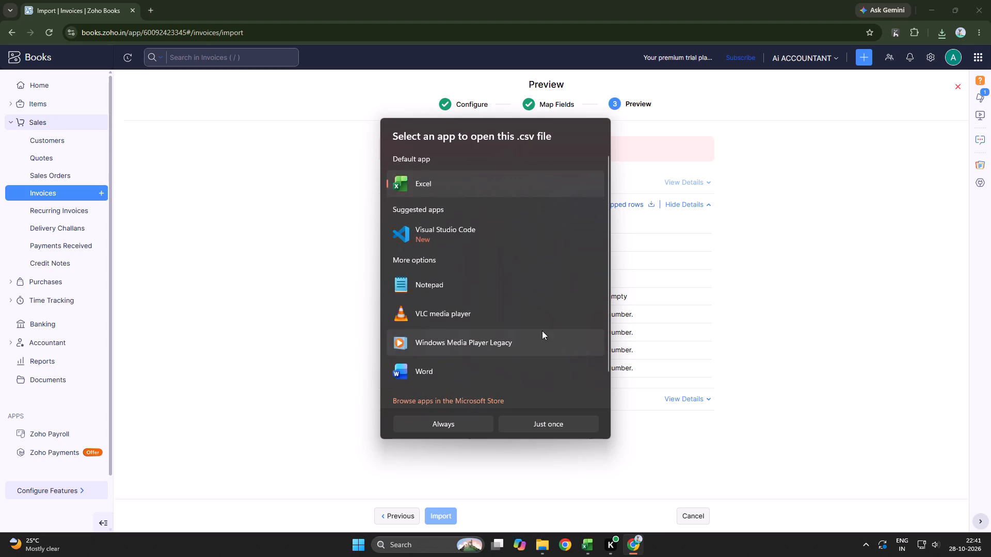
left_click(522, 424)
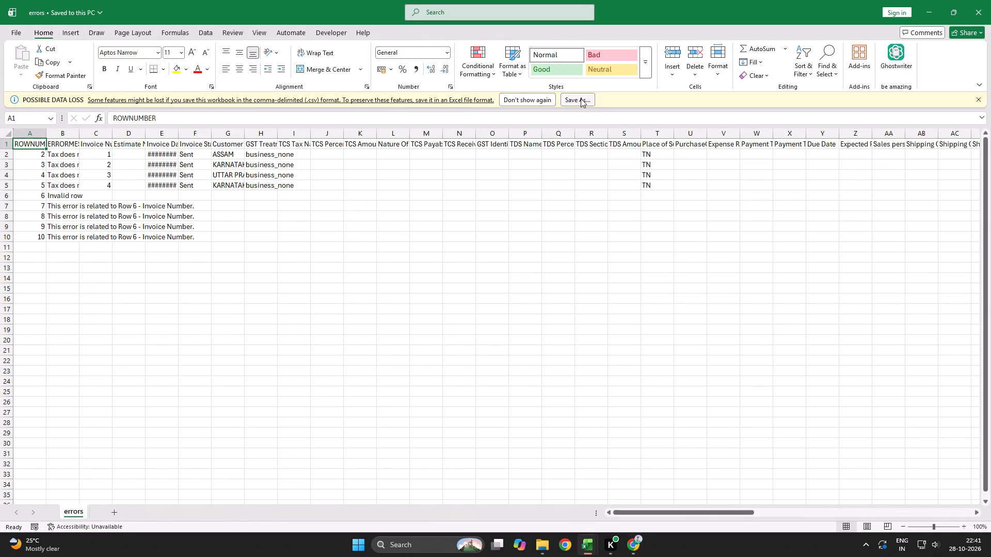
left_click(978, 8)
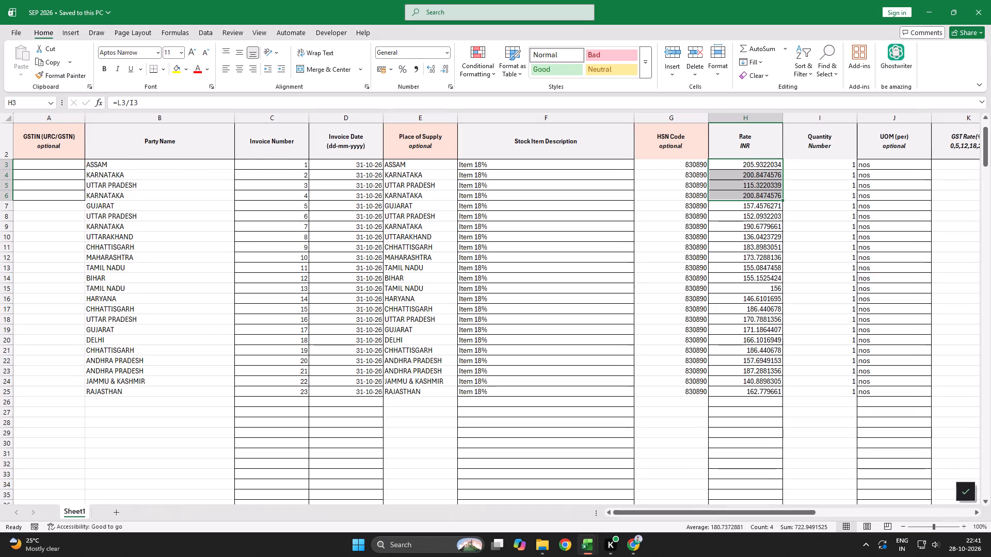
Delete the empty rows 6 to 11 below the invoice data on the Sample Data sheet of sample_invoices.
scroll(644, 299, "up", 2)
scroll(637, 304, "down", 3)
key("alt+Tab")
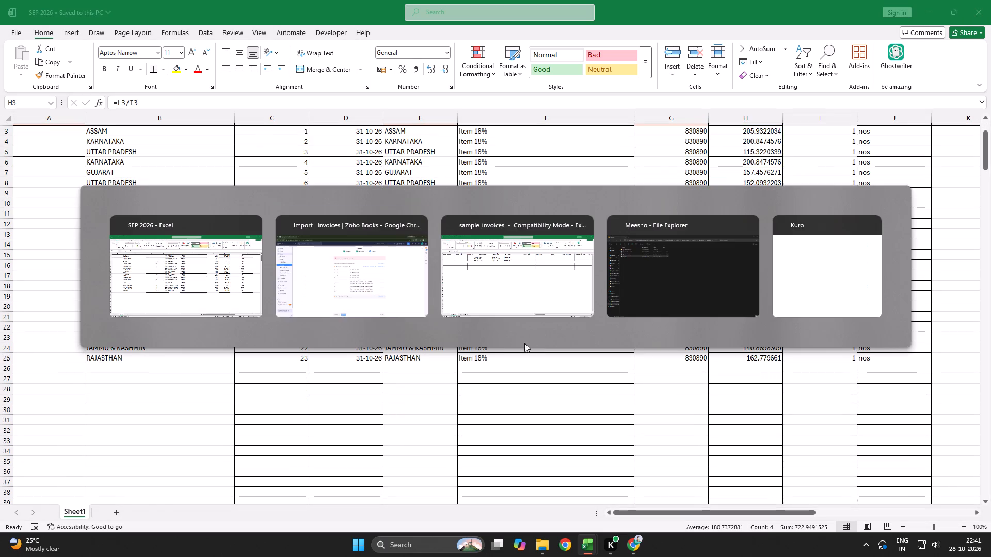
key("alt+Tab")
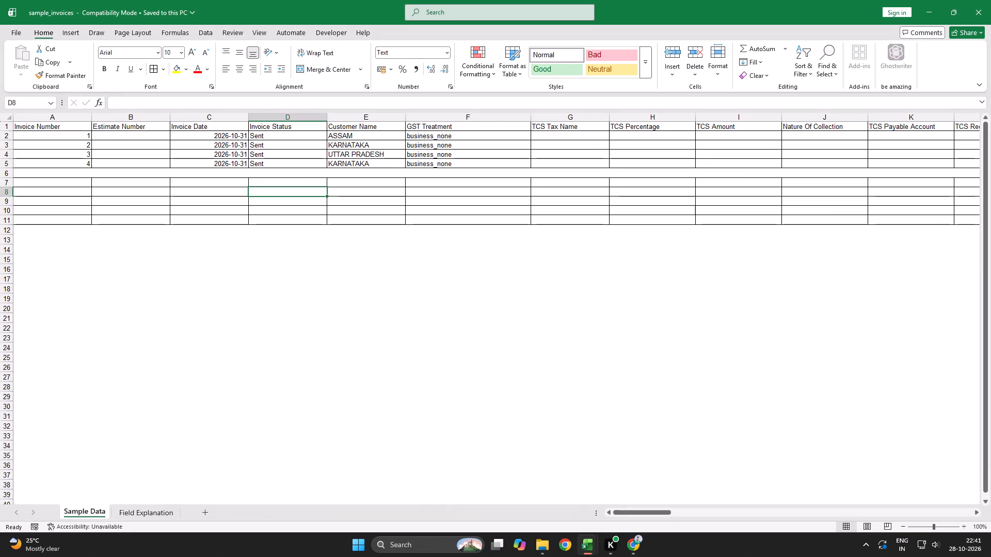
left_click(331, 175)
key("Left")
key("Left")
key("Left")
key("Left")
key("Left")
key("Left")
key("Left")
key("Left")
key("Left")
key("Left")
key("Left")
key("Left")
key("Left")
key("Left")
key("Left")
key("Left")
key("Left")
key("Left")
key("Left")
key("Left")
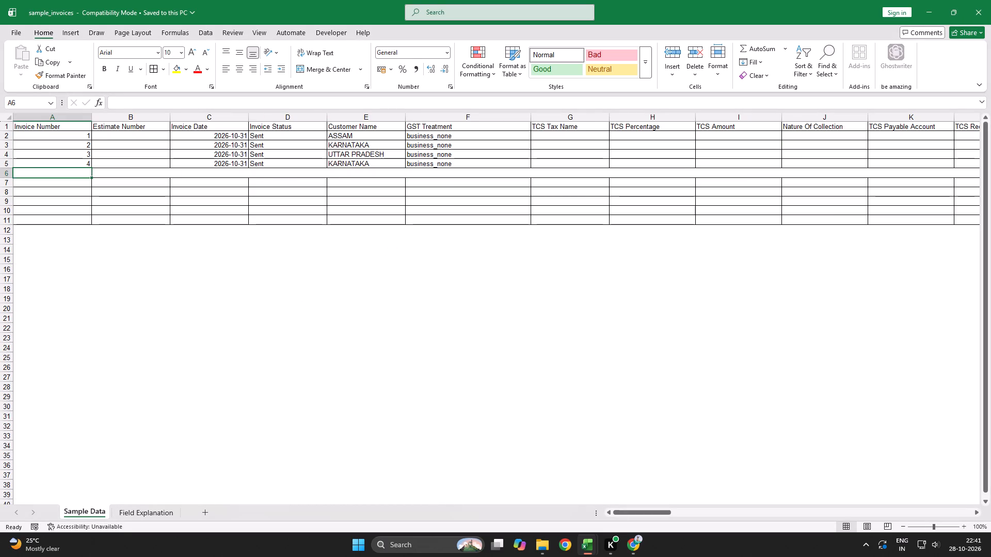
key("Right")
key("Left")
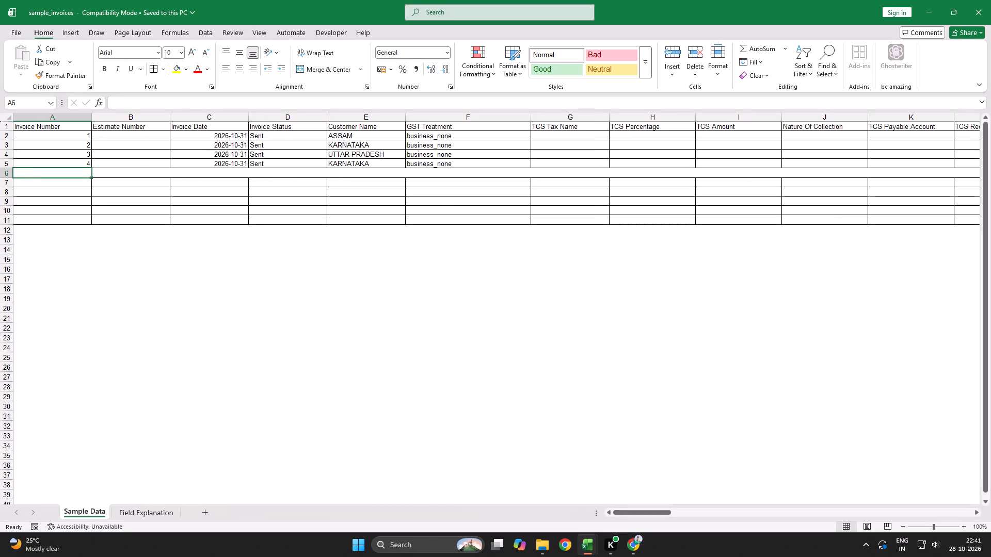
key("shift+space")
key("shift+Down")
key("shift+Down")
key("shift+Down")
key("shift+Down")
key("shift+Down")
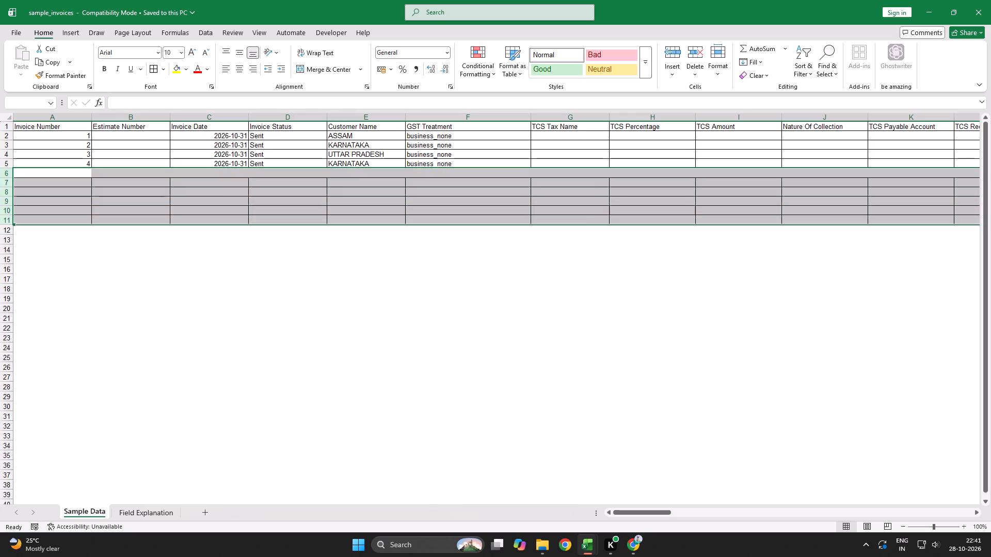
key("ctrl+minus")
key("Down")
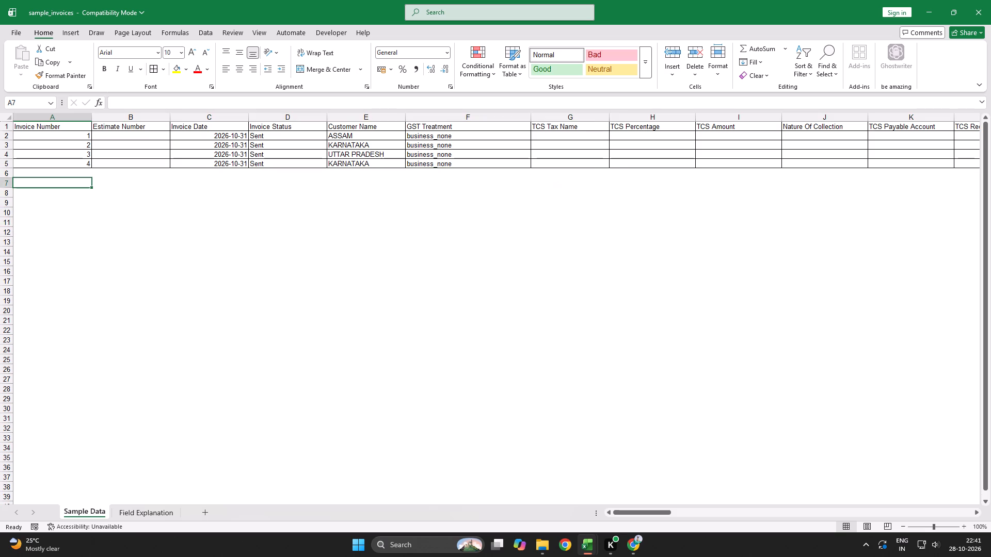
Save the sample_invoices workbook, keeping its existing file format.
key("ctrl+s")
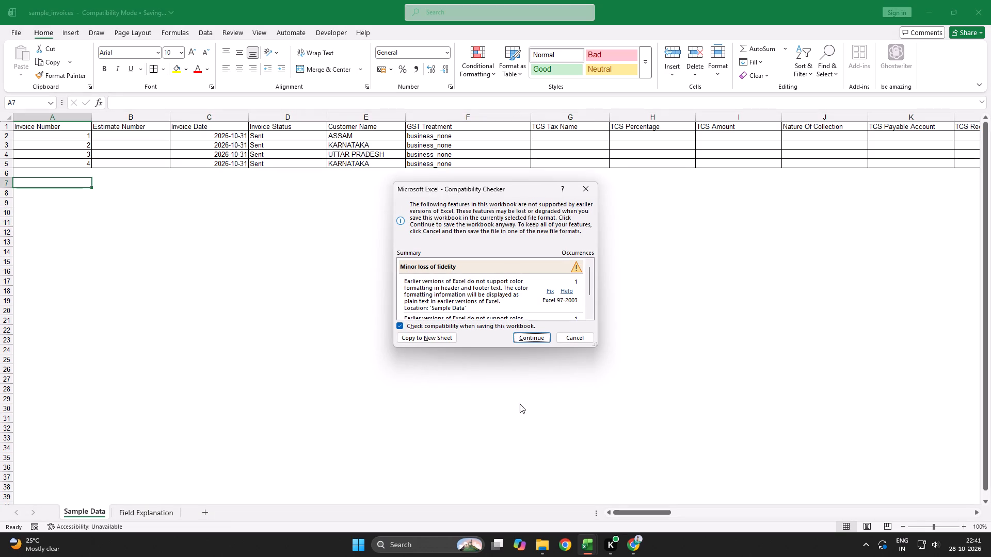
left_click(526, 336)
Switch to Zoho Books, go back to the Map Fields stage and check the default data formats without changing them.
key("alt+Tab")
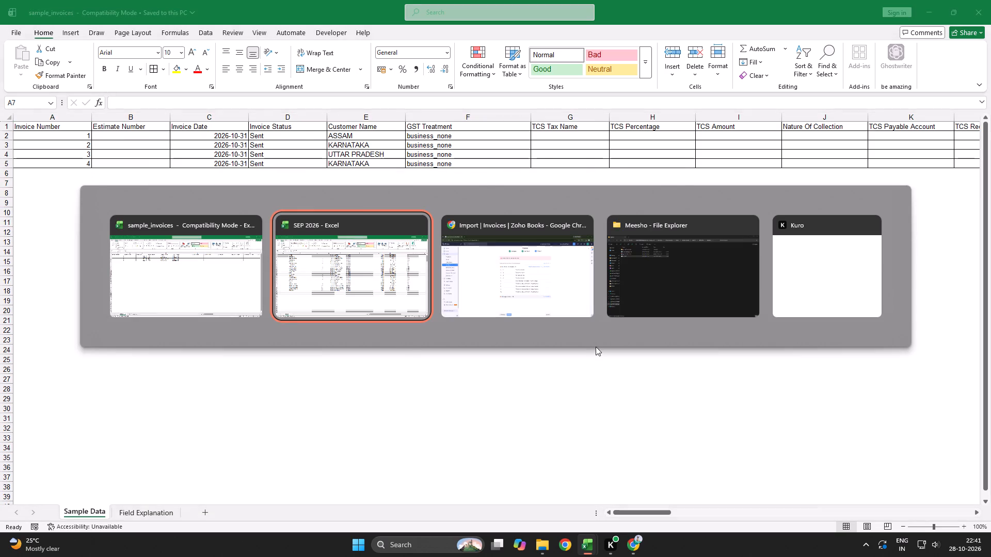
key("alt+Tab")
key("alt+Tab")
scroll(695, 223, "up", 3)
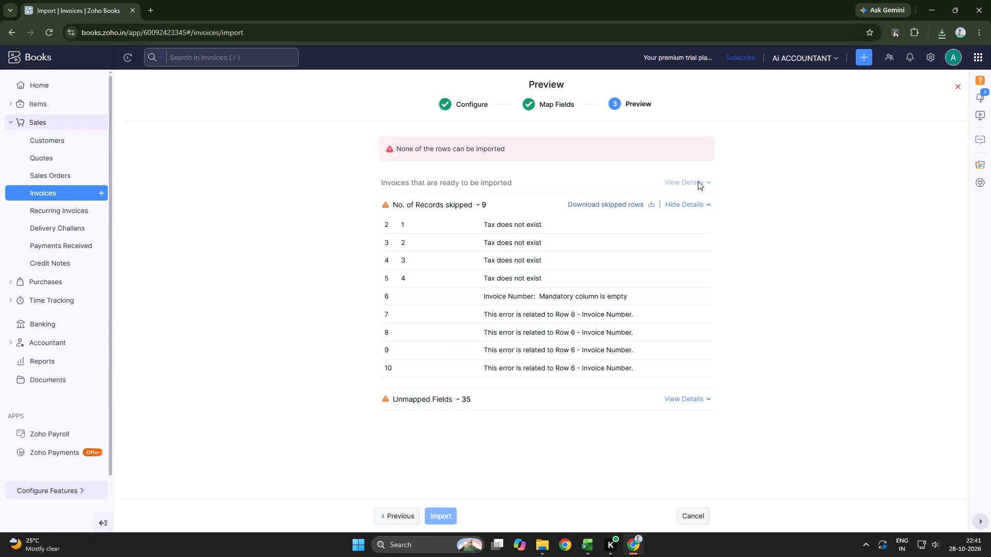
left_click(395, 515)
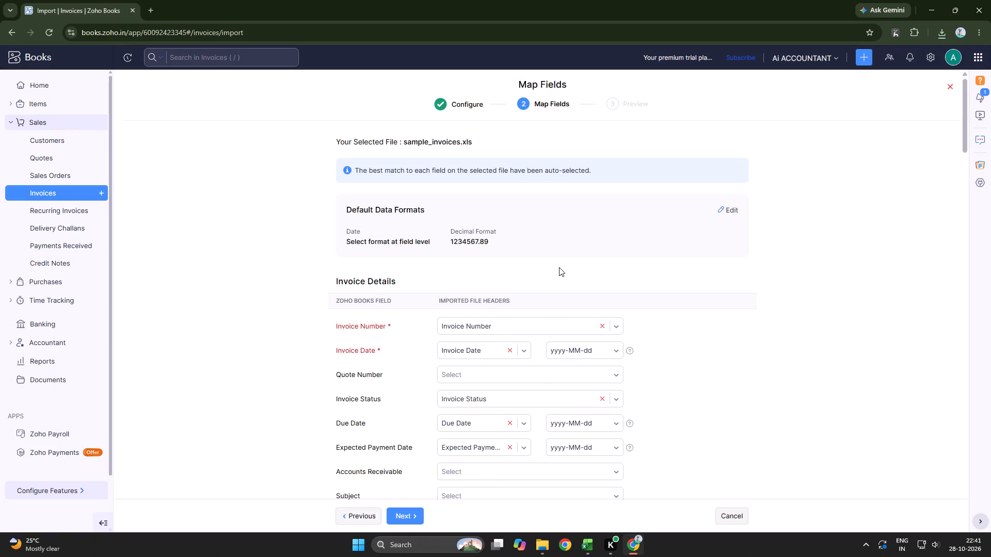
scroll(559, 267, "up", 4)
left_click(730, 213)
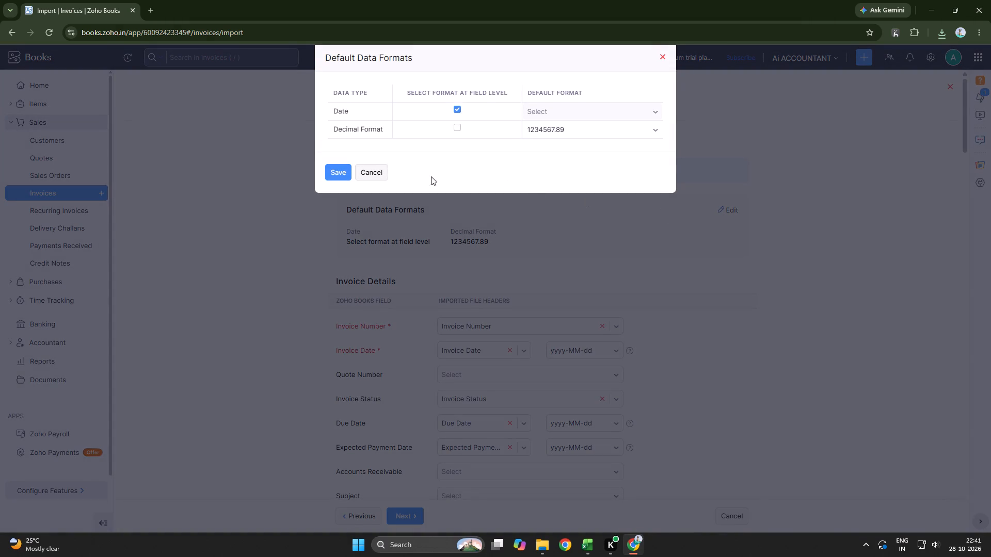
left_click(365, 176)
scroll(632, 189, "up", 3)
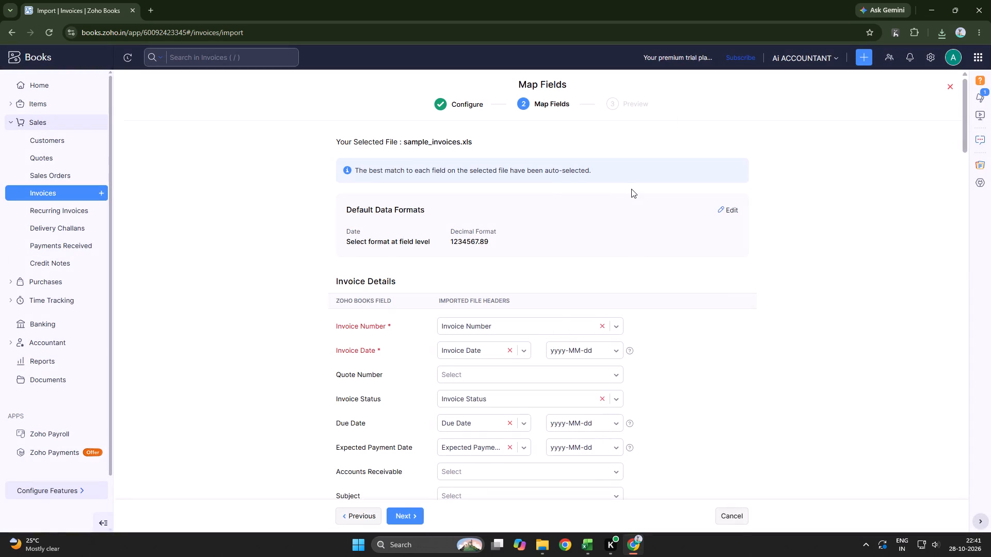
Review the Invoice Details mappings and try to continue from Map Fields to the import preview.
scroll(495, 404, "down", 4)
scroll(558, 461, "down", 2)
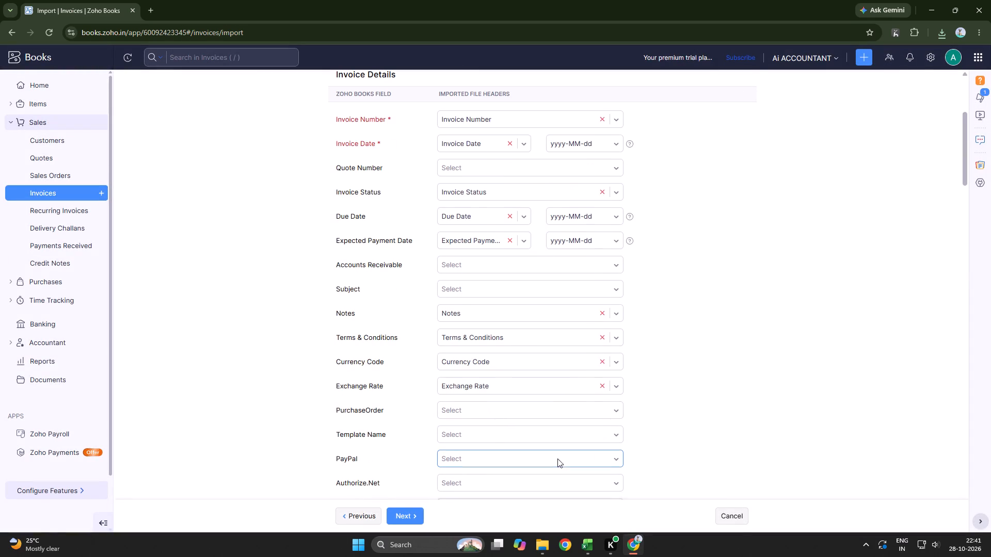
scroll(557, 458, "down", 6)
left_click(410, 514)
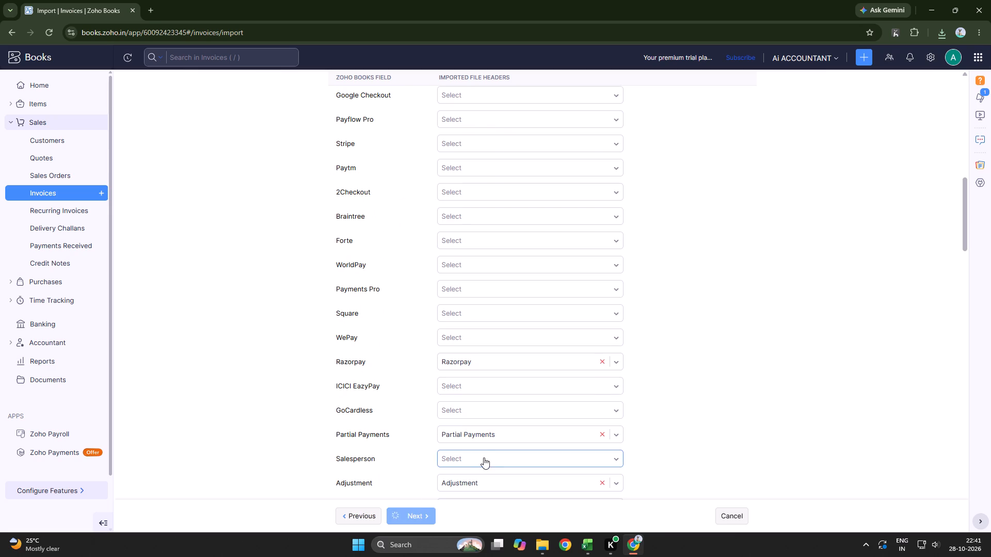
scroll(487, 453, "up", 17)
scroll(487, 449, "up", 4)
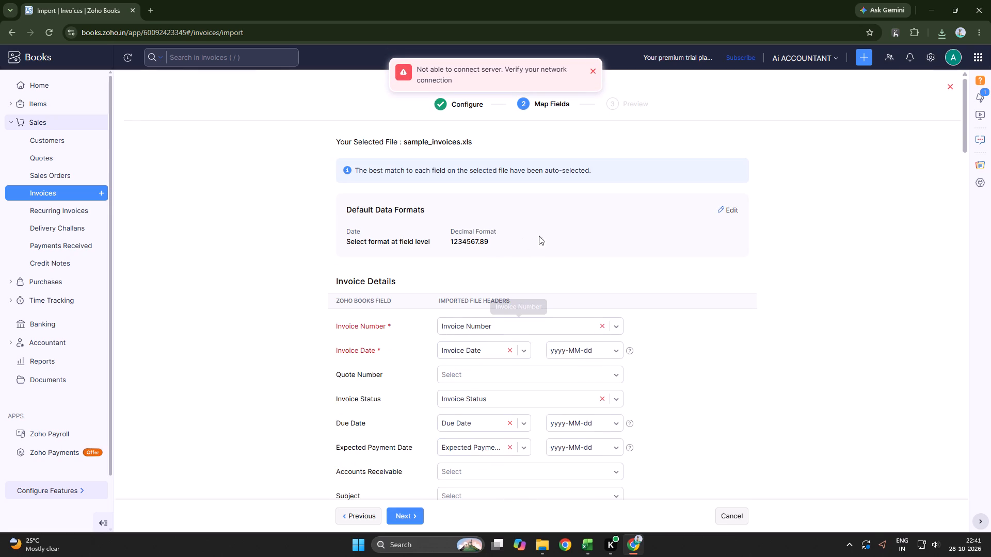
Abandon the current import and start a new invoice import with the updated sample_invoices file.
left_click(951, 86)
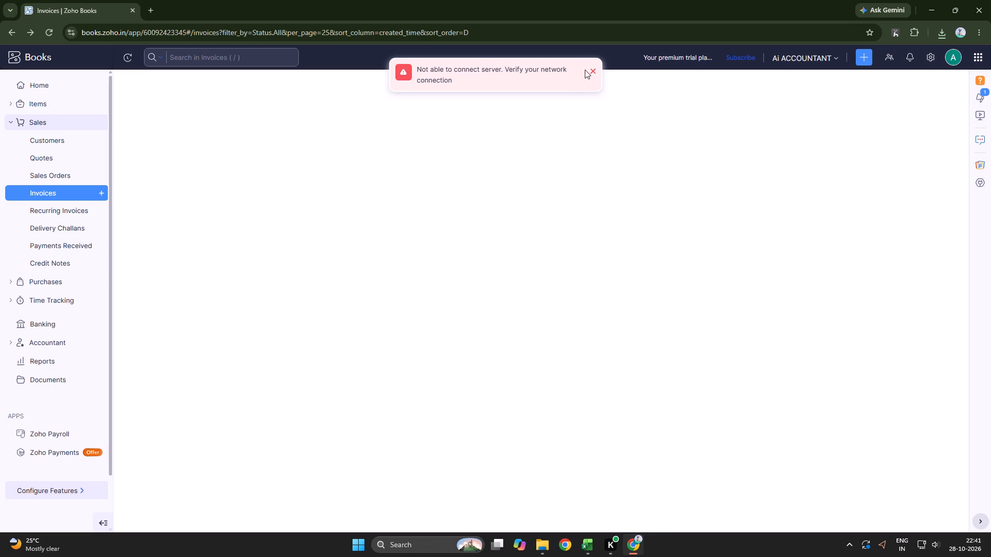
left_click(594, 70)
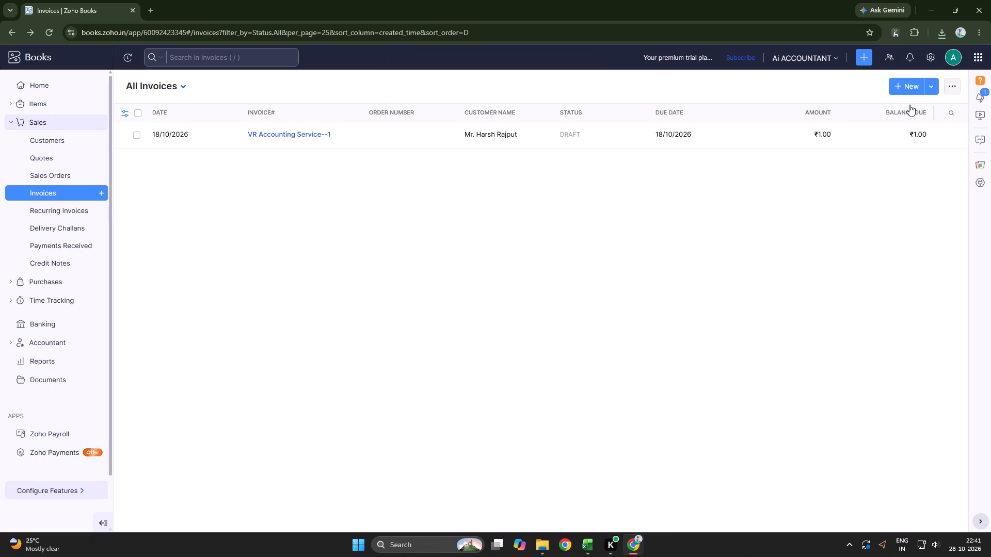
left_click(958, 80)
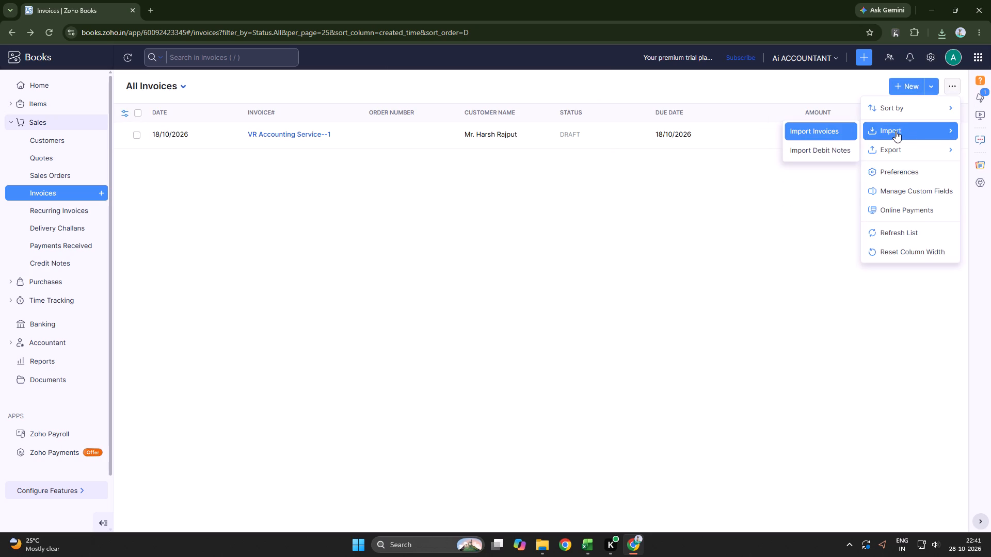
left_click(879, 129)
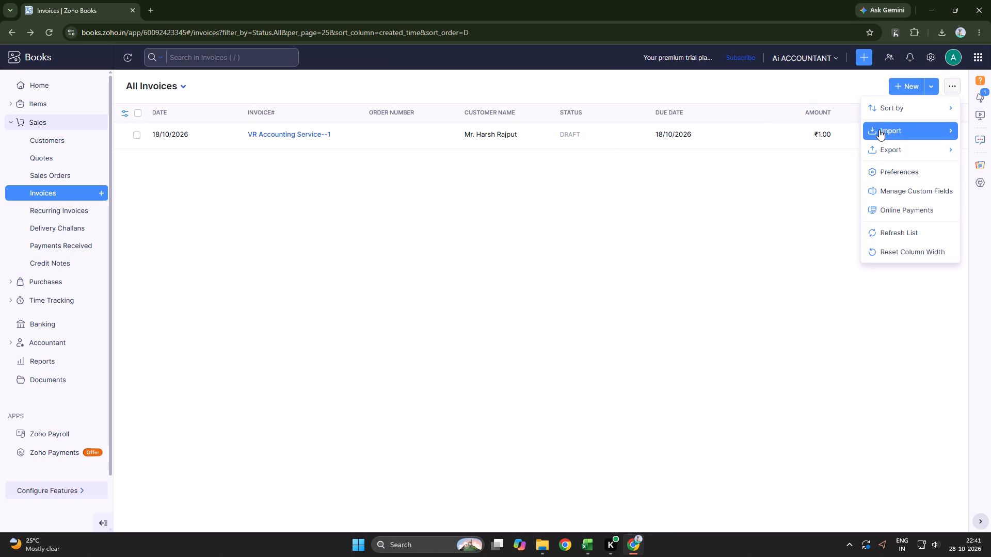
left_click(879, 130)
left_click(829, 131)
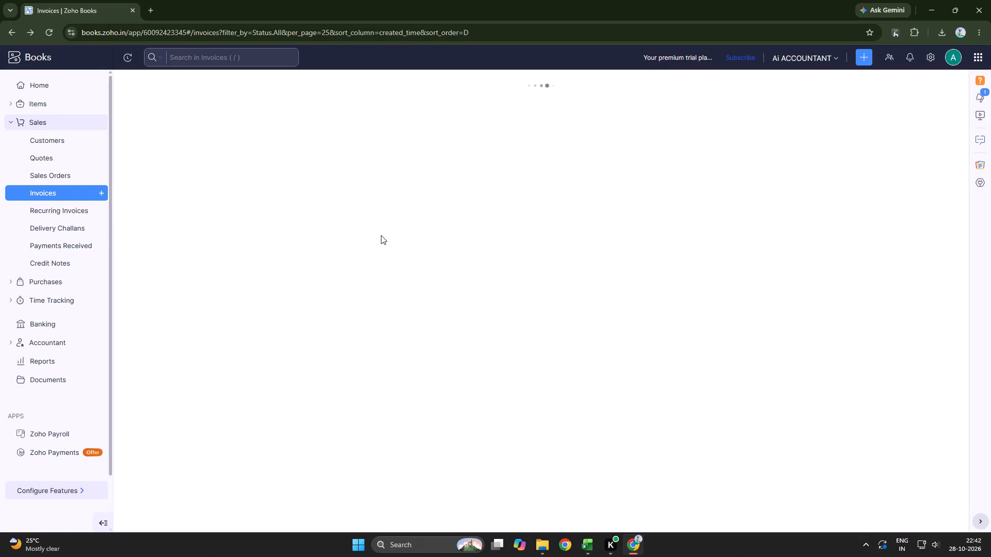
left_click(523, 227)
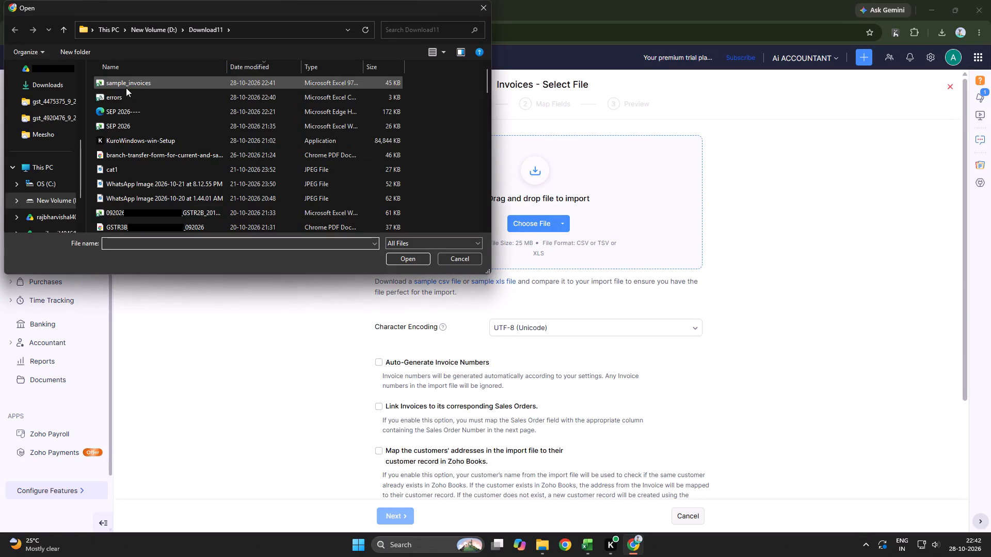
double_click(126, 85)
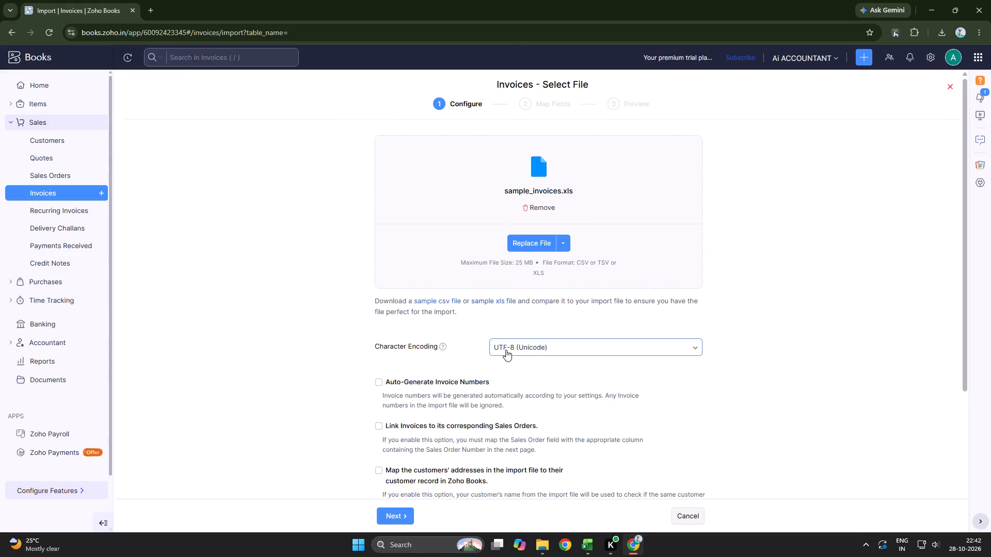
Enable Auto-Generate Invoice Numbers and the mapping of customers' addresses to their customer record, and continue to field mapping.
scroll(462, 334, "down", 3)
left_click(377, 226)
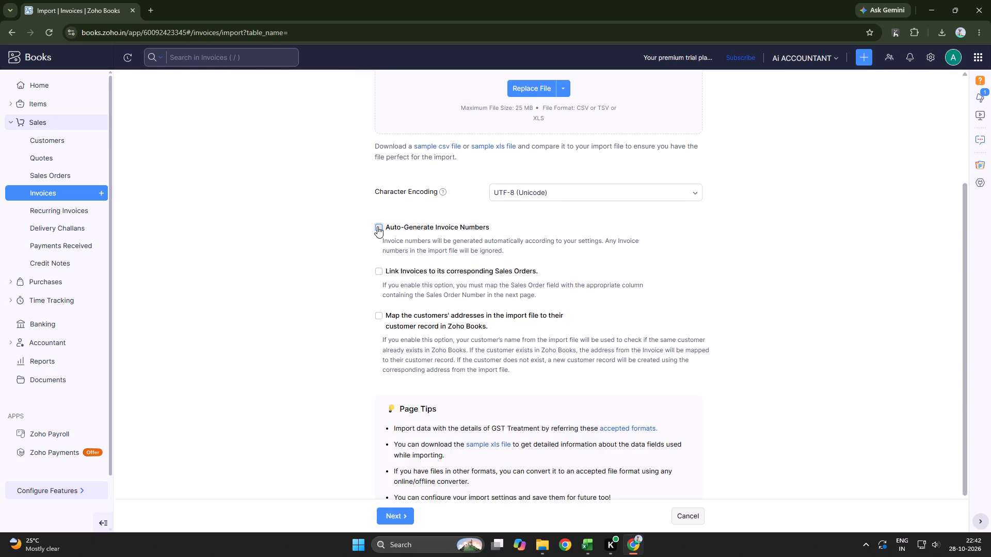
left_click(386, 315)
scroll(514, 320, "down", 8)
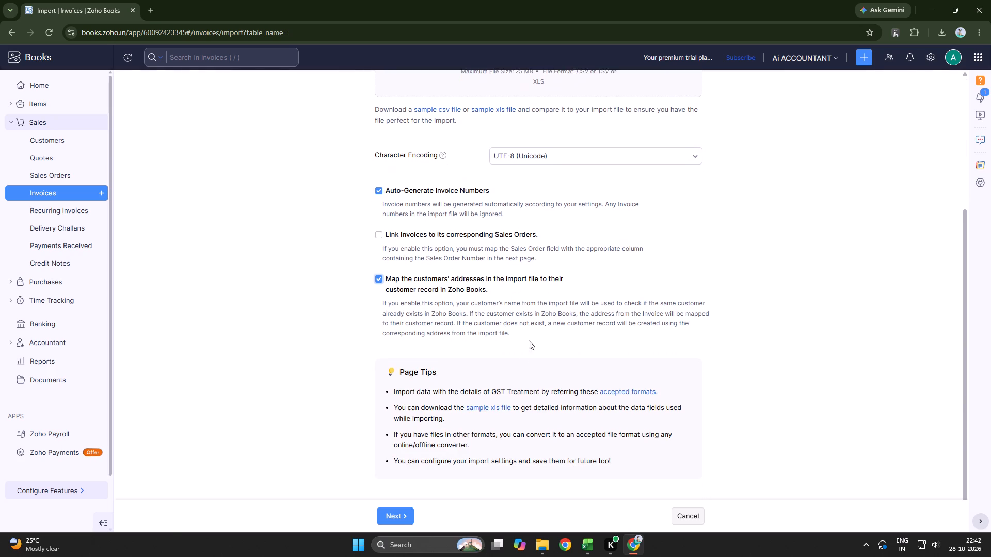
left_click(395, 516)
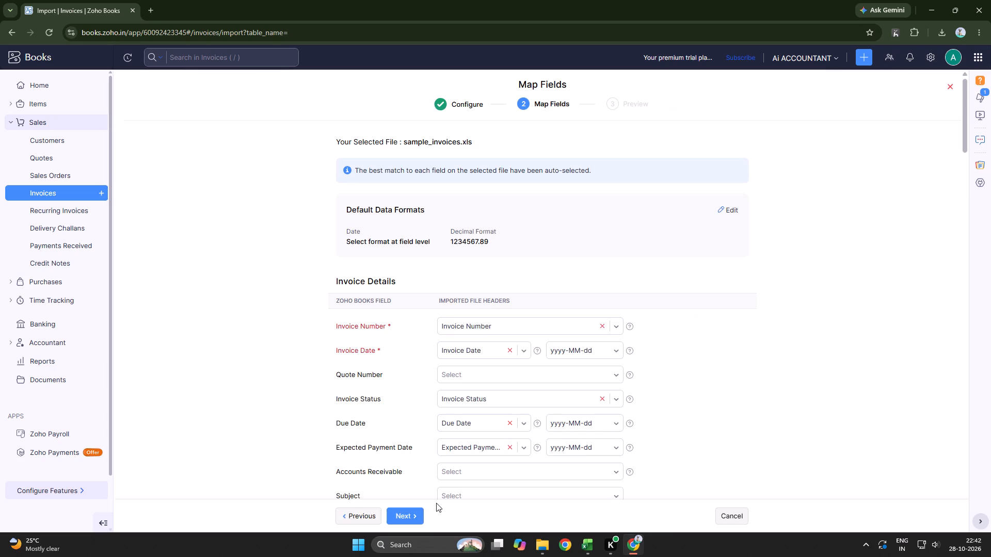
Keep Invoice Number mapped to the Invoice Number header, review the remaining field mappings and continue to the import preview.
scroll(460, 465, "down", 1)
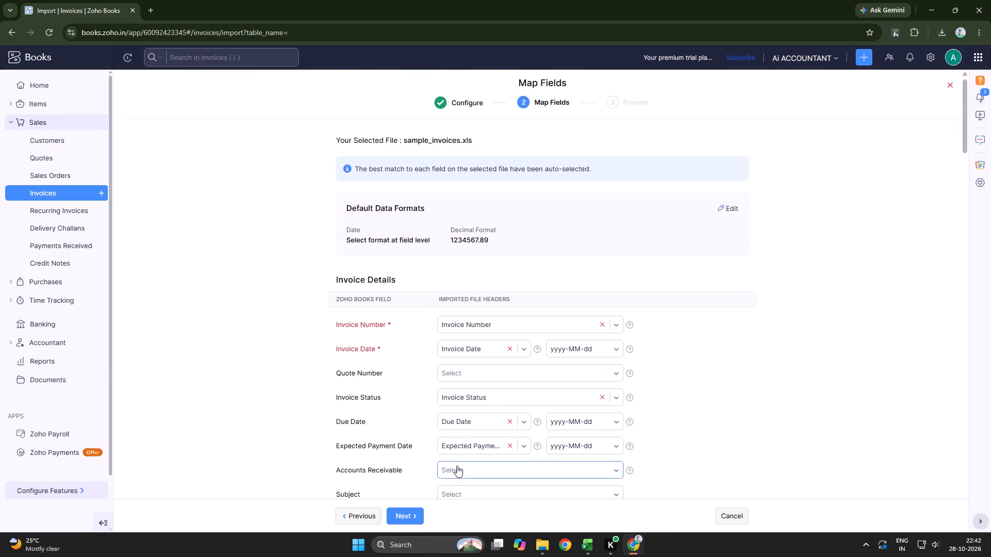
scroll(457, 466, "down", 1)
left_click(523, 219)
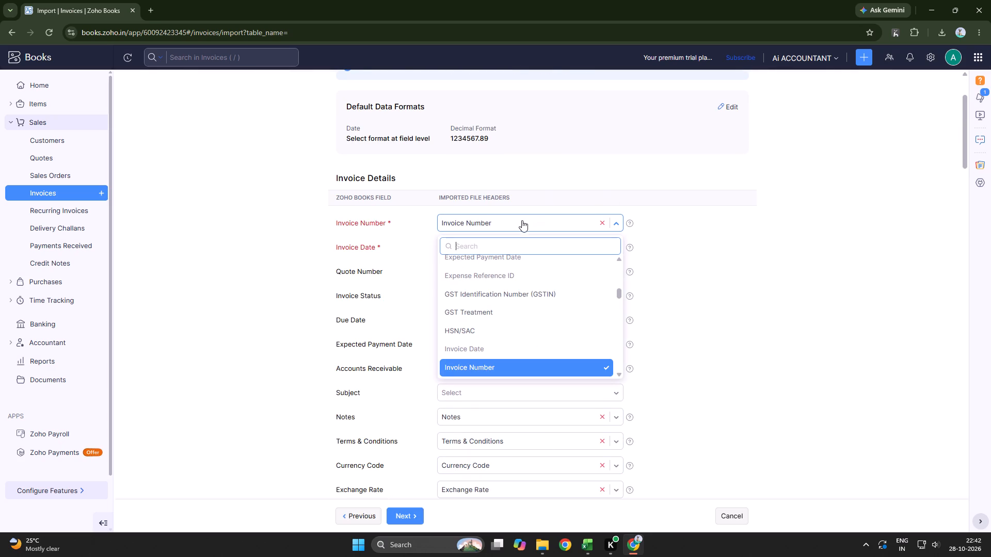
left_click(477, 369)
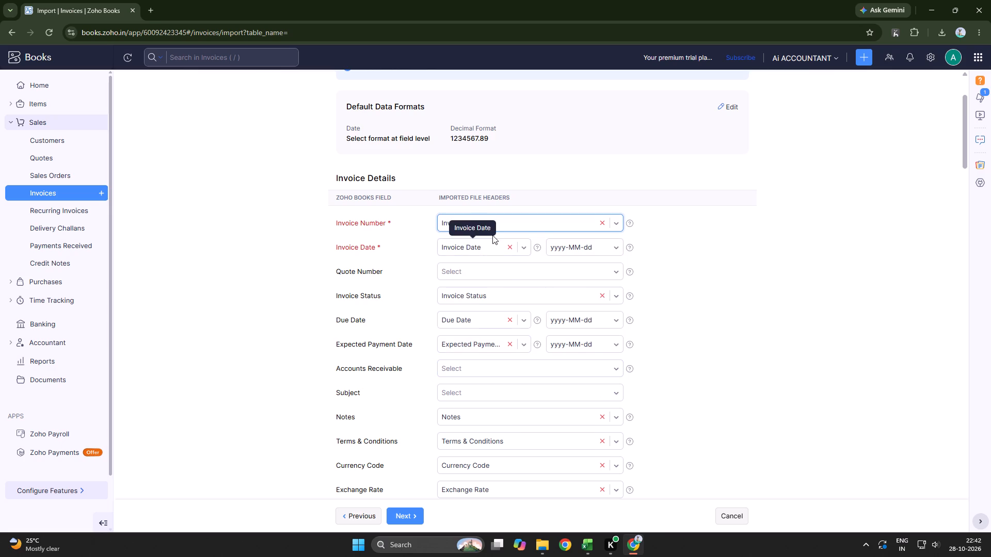
scroll(658, 305, "down", 15)
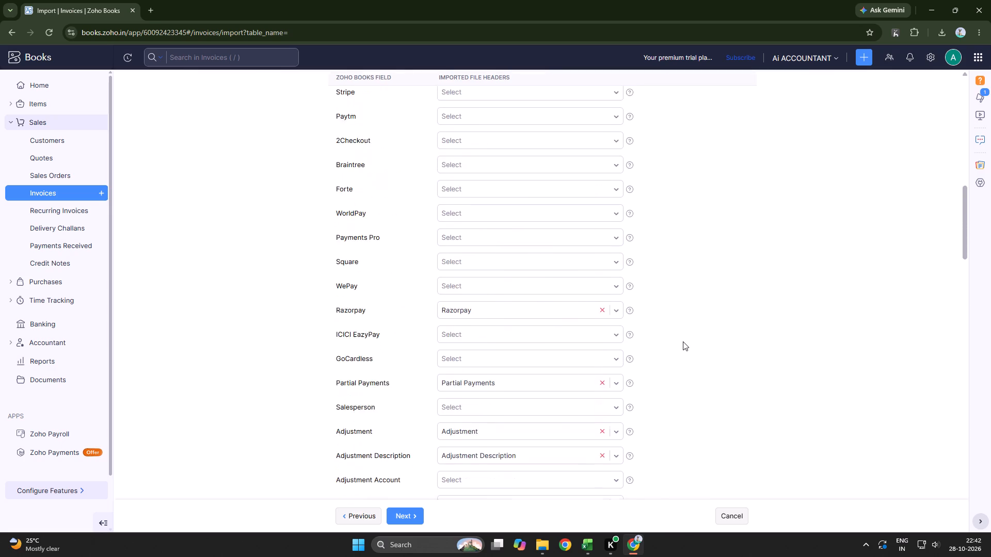
scroll(683, 341, "down", 11)
scroll(683, 335, "up", 4)
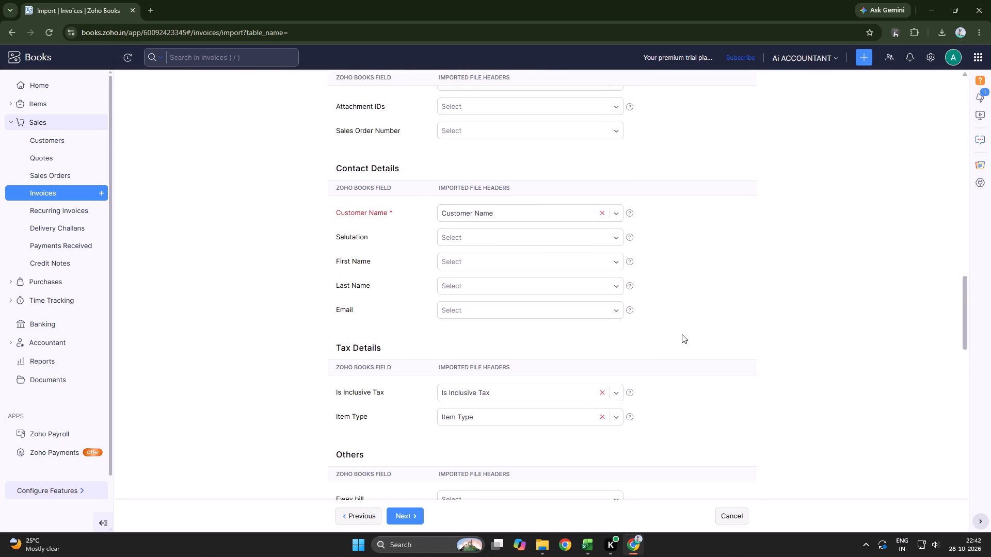
scroll(682, 334, "down", 20)
scroll(682, 334, "down", 6)
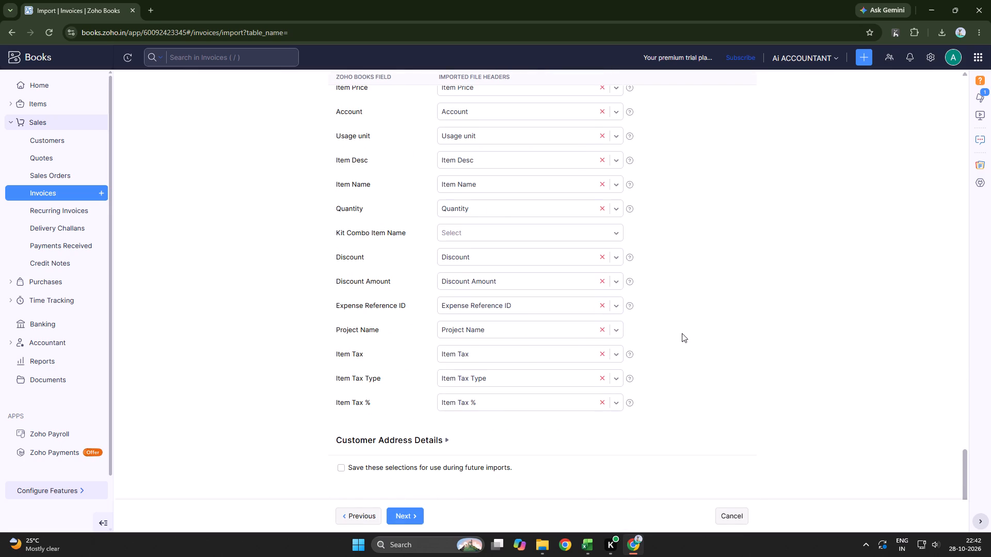
scroll(682, 333, "down", 11)
scroll(525, 435, "down", 4)
left_click(408, 519)
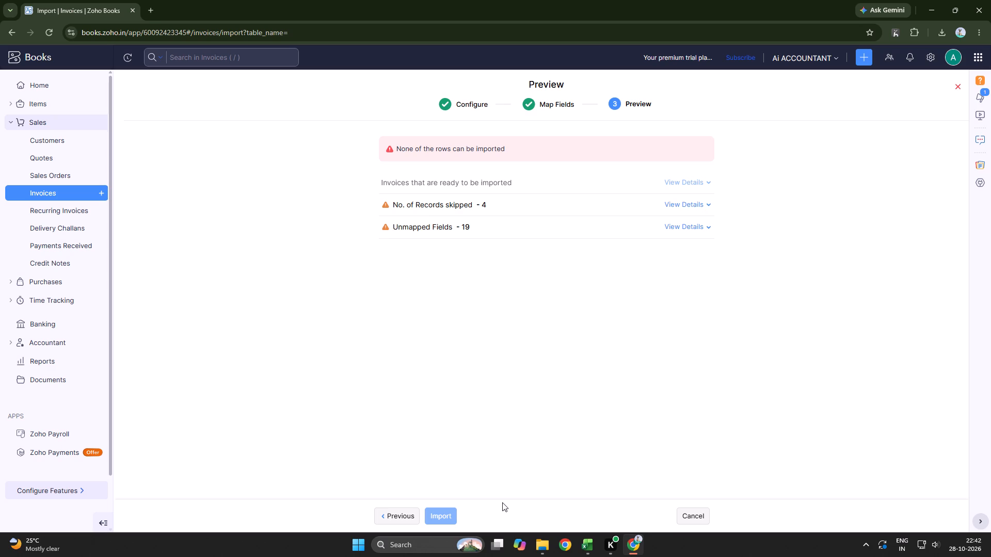
Examine the details of the skipped records and the list of unmapped fields in the import preview.
left_click(674, 204)
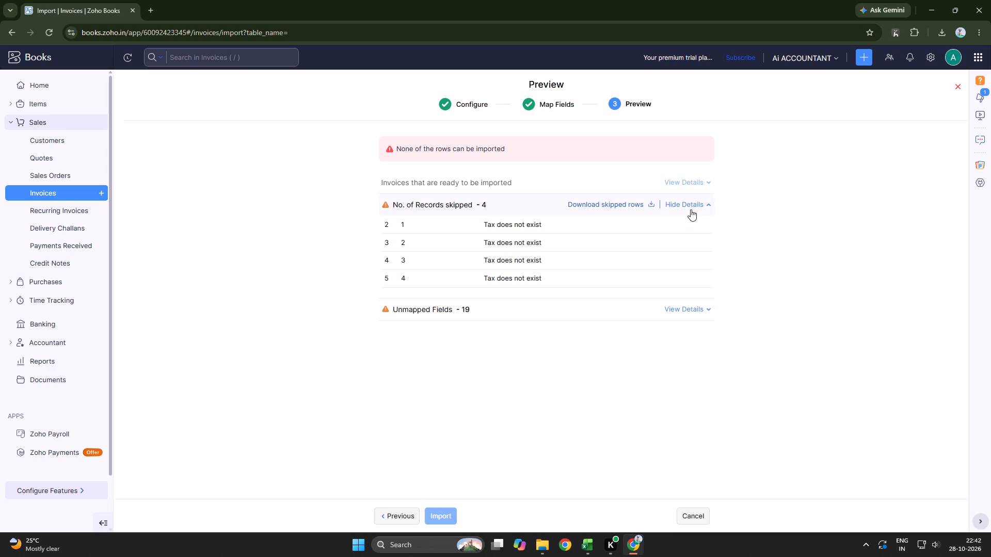
left_click(691, 206)
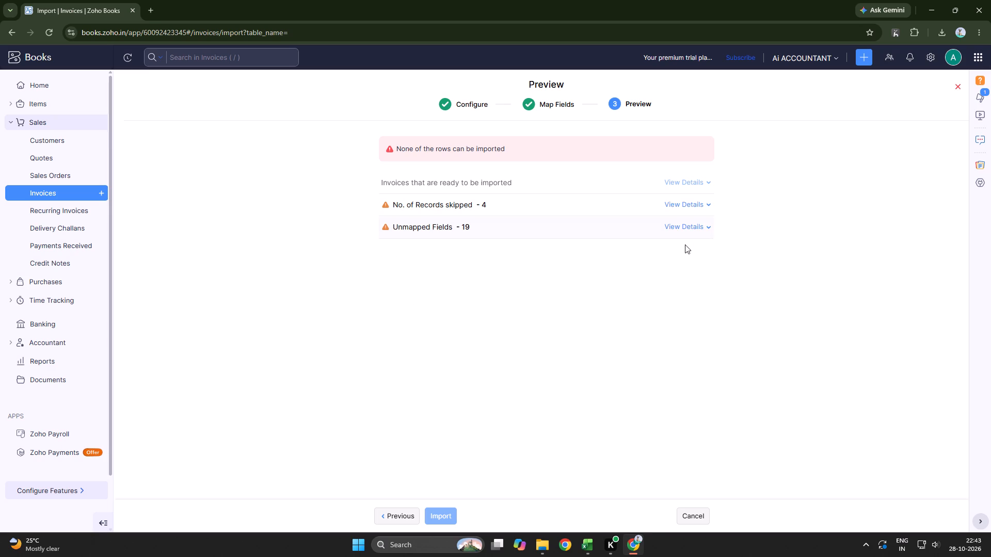
left_click(474, 228)
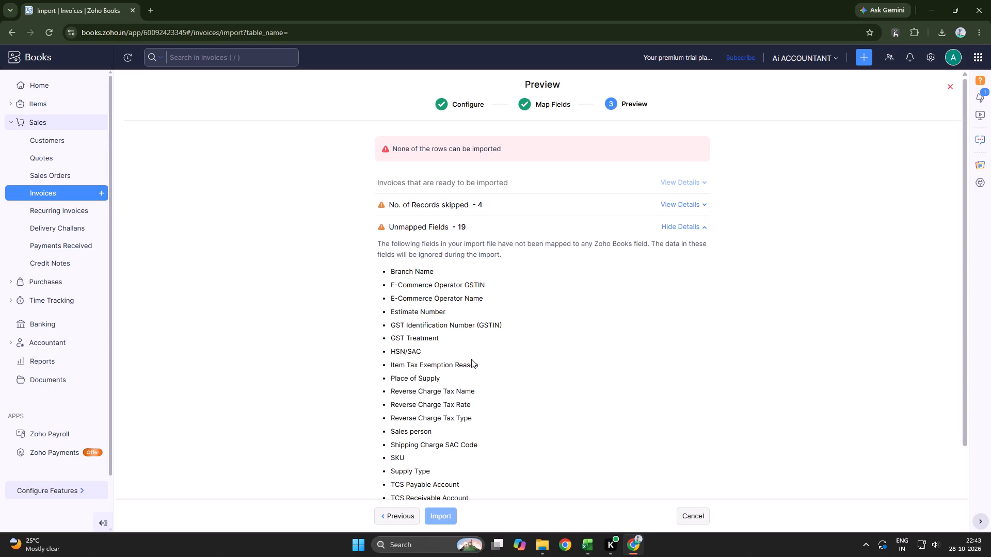
scroll(472, 358, "down", 6)
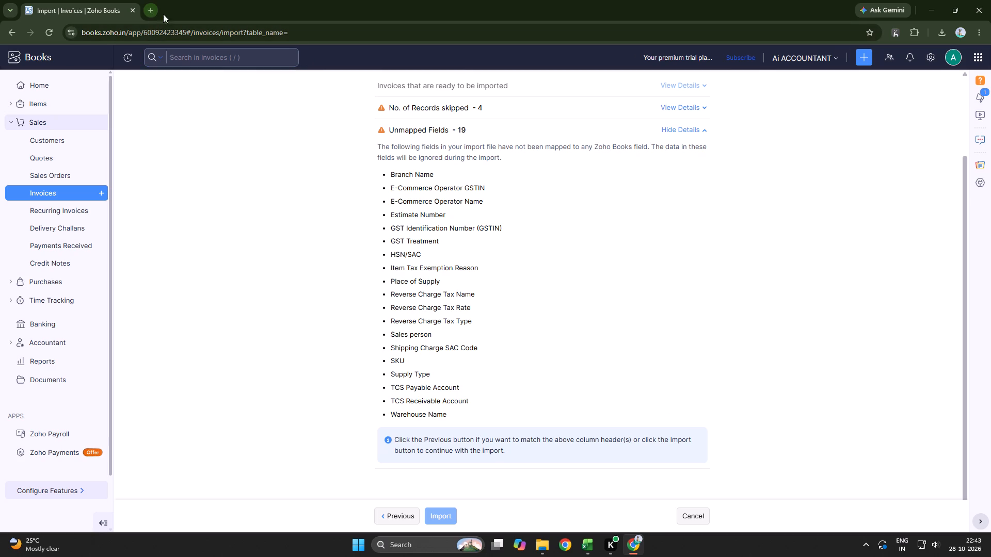
Switch from the import preview to the Meesho folder in File Explorer.
key("alt+Tab")
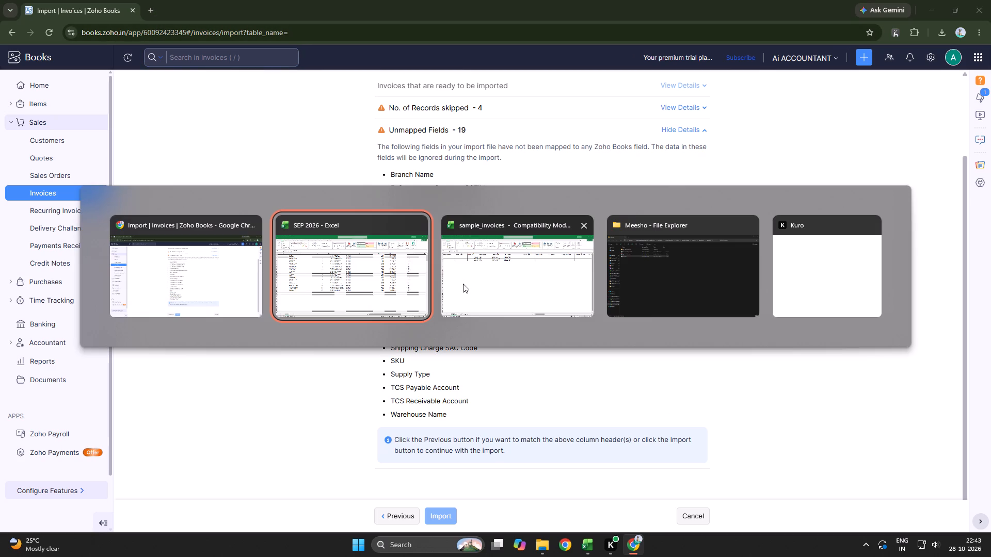
key("alt+Tab")
key("alt+Tab")
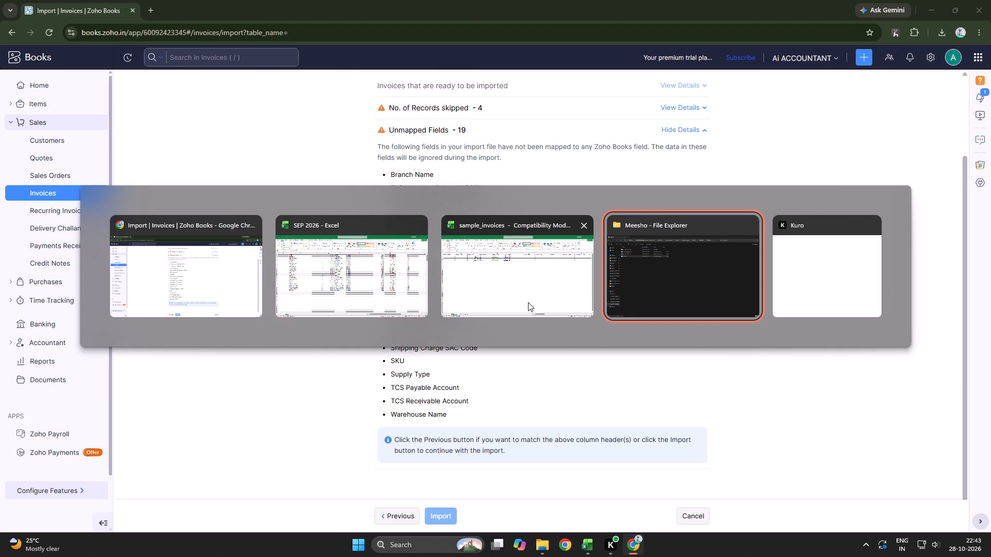